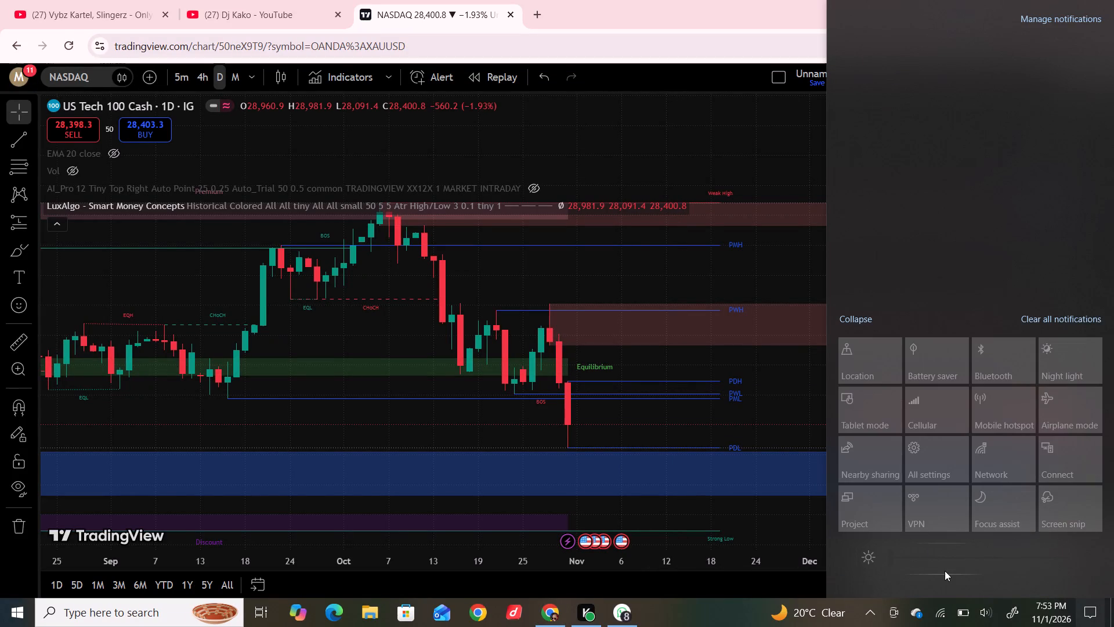
Close the notification and quick settings pane that covers the US Tech 100 daily chart.
left_click(1101, 619)
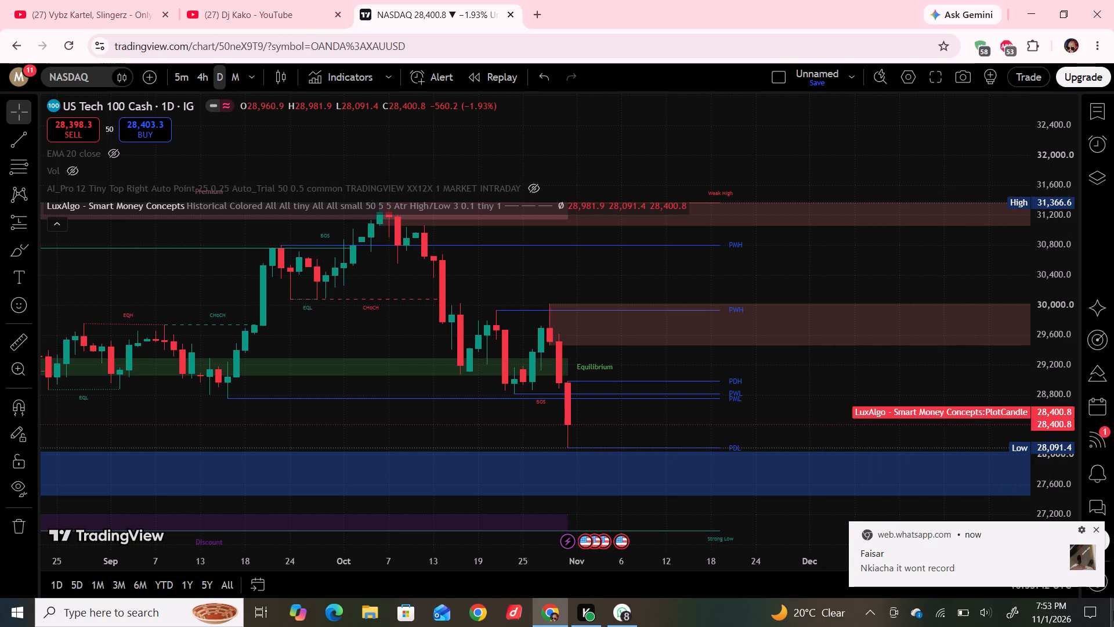
Show the Windows desktop and raise the display's brightness level, leaving the quick settings closed.
left_click(1113, 611)
left_click(1093, 605)
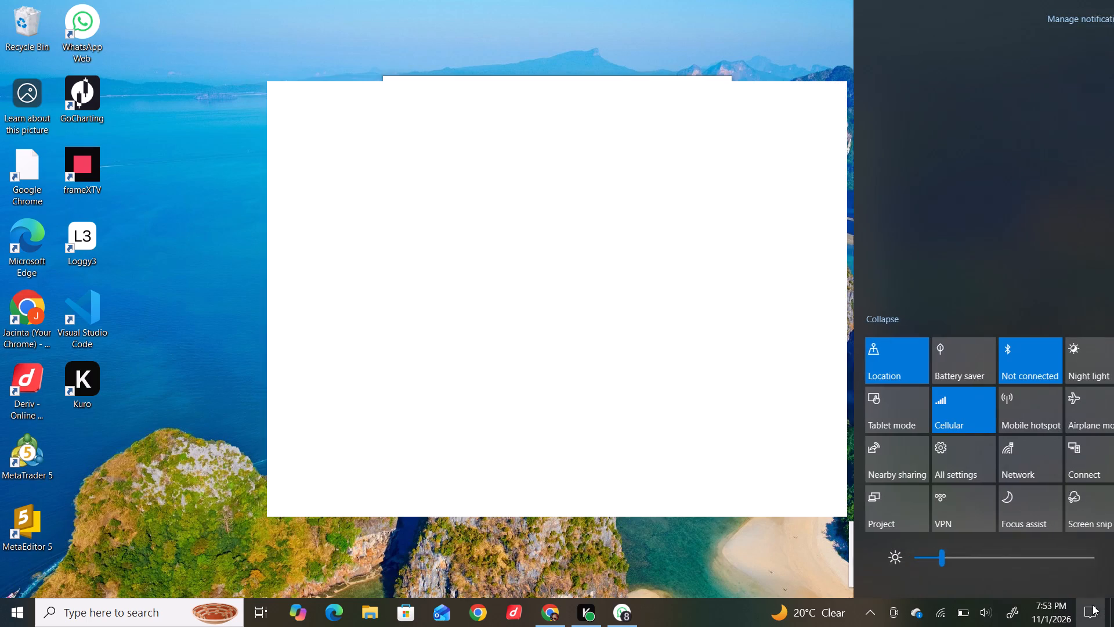
left_click_drag(918, 552, 952, 553)
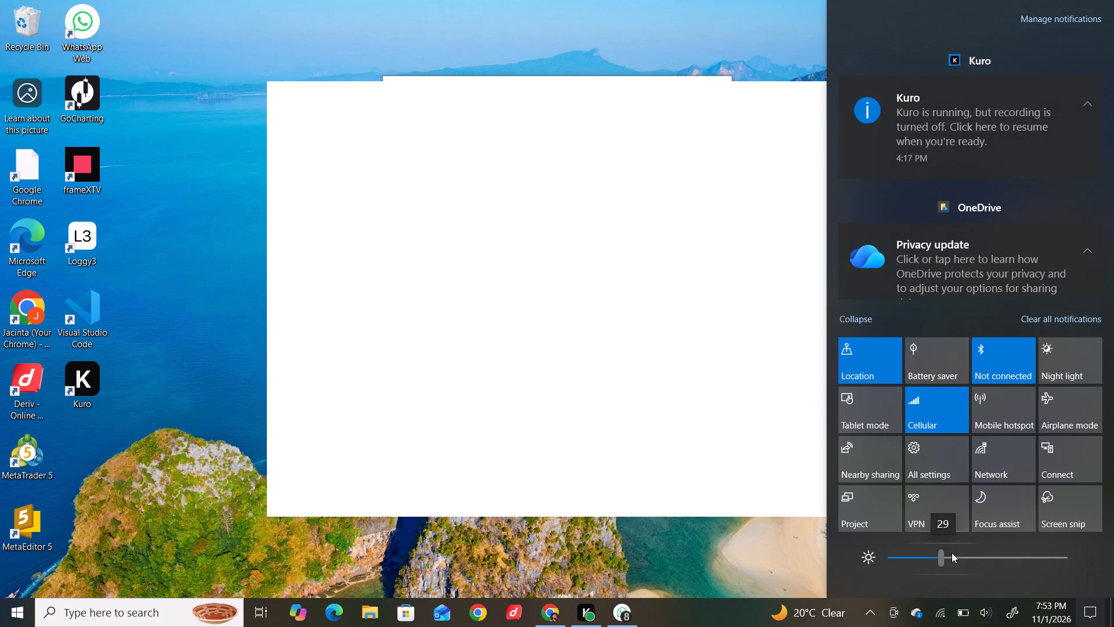
left_click_drag(952, 553, 996, 556)
left_click(657, 552)
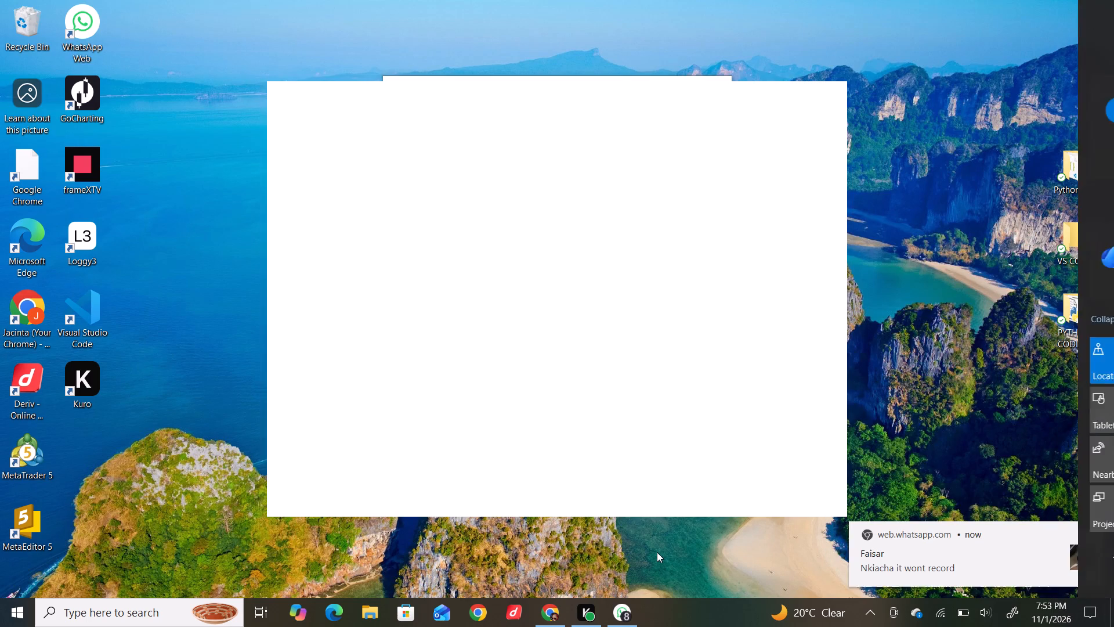
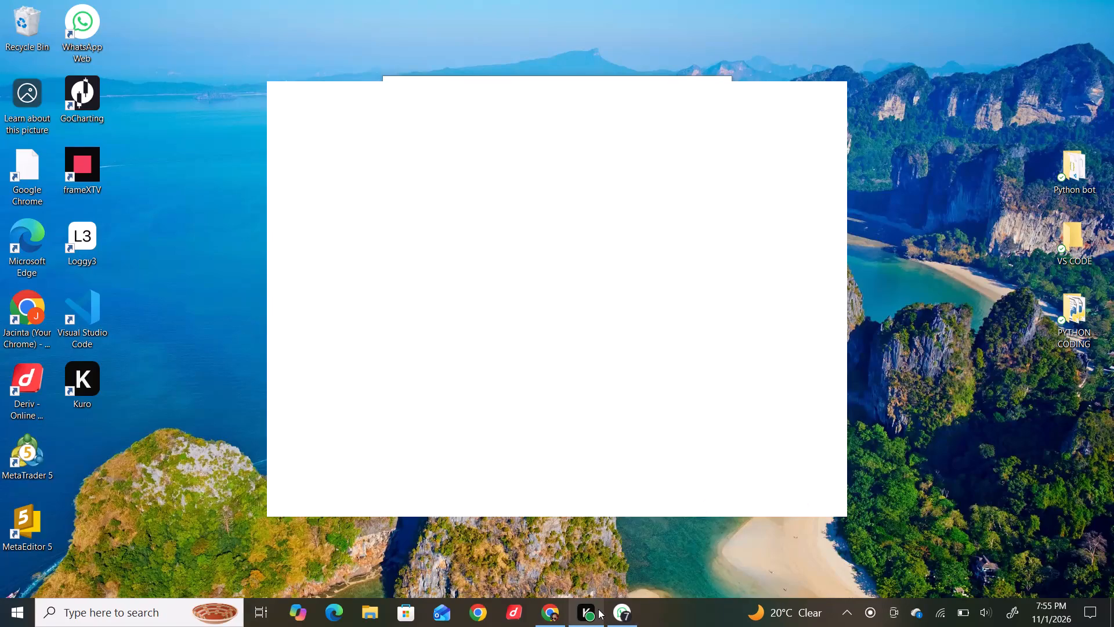
Switch to the Chrome window with the NASDAQ chart.
left_click(537, 607)
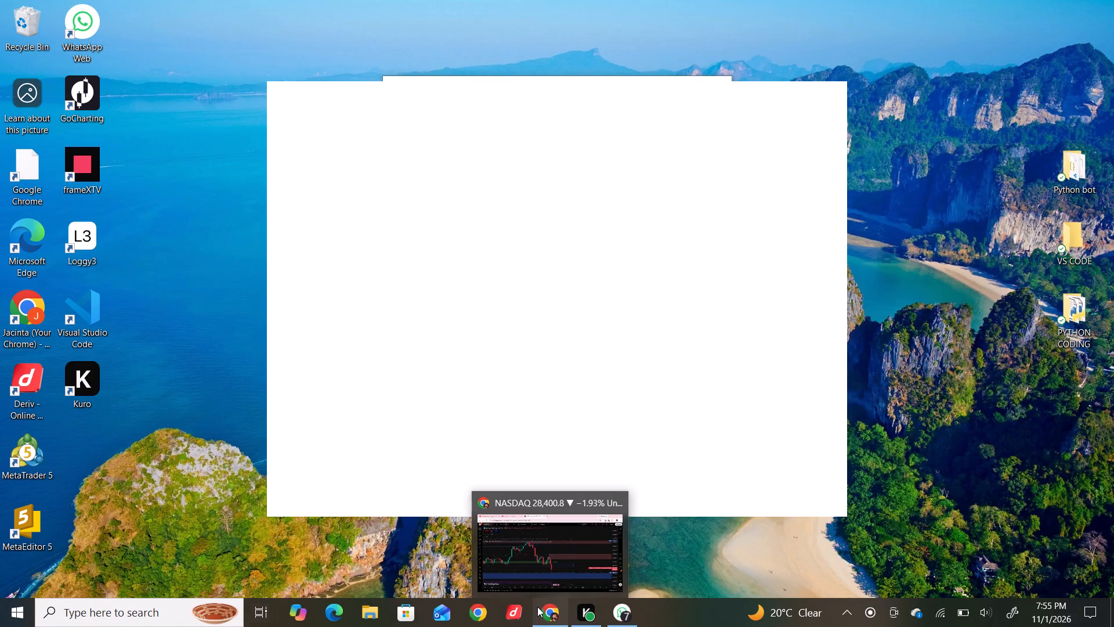
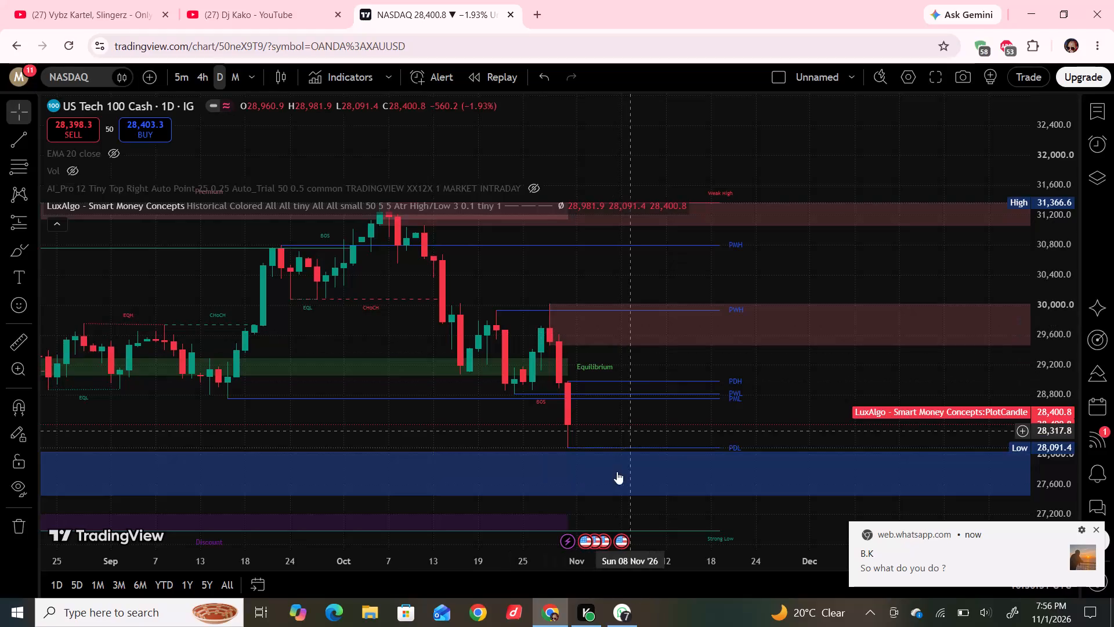
Examine the NASDAQ daily chart around the latest candle, the PDH and PDL levels and the blue zone beneath them.
left_click_drag(693, 419, 645, 434)
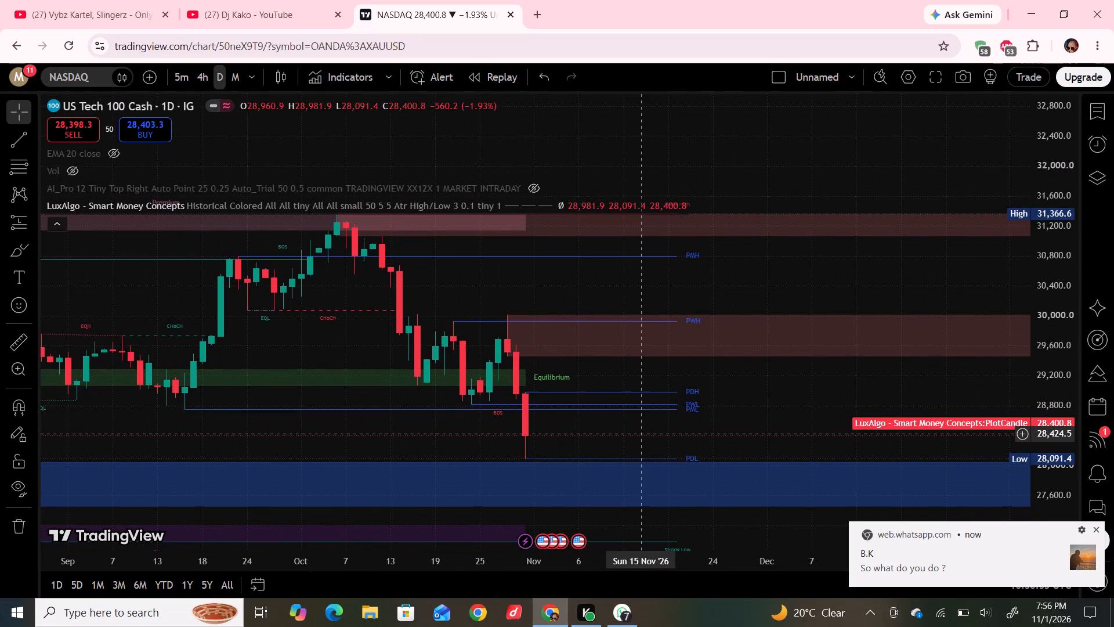
left_click_drag(645, 434, 641, 441)
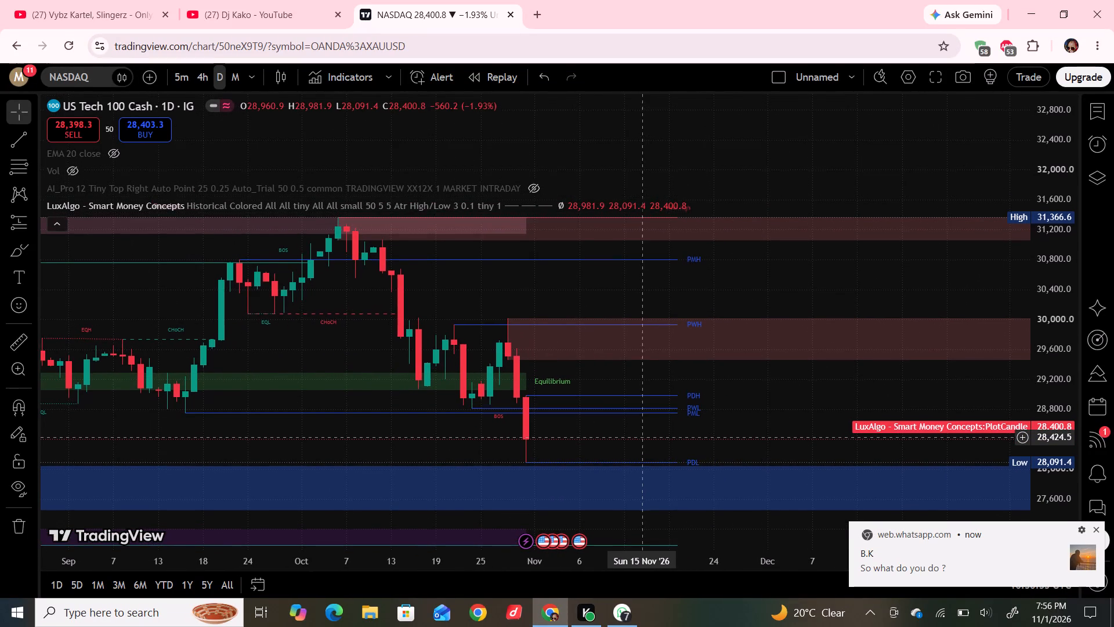
left_click_drag(641, 441, 631, 419)
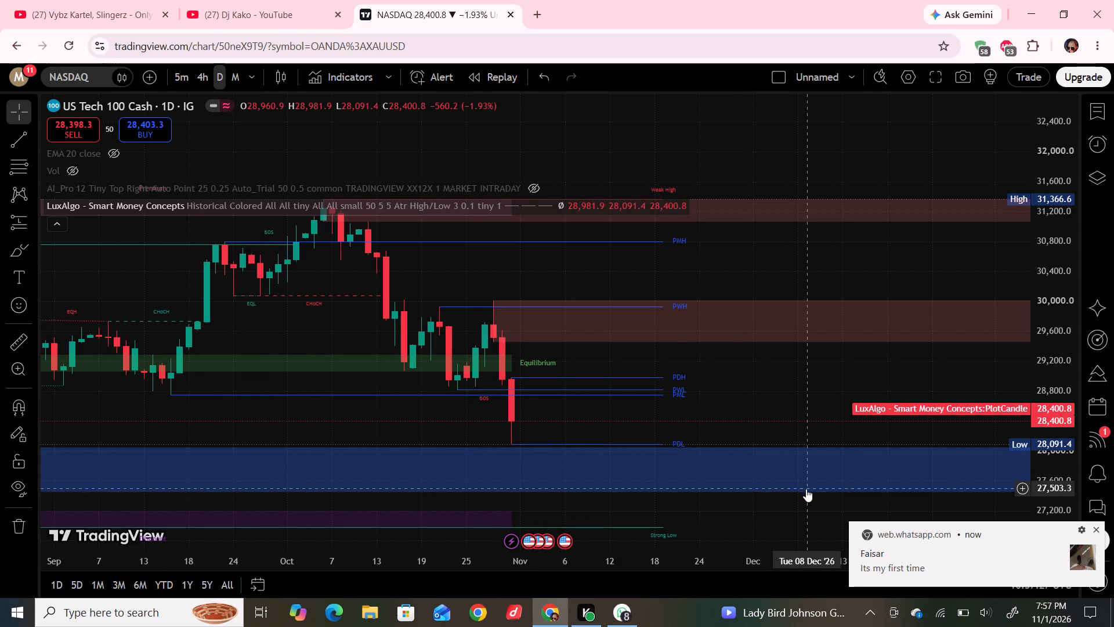
left_click_drag(776, 428, 739, 417)
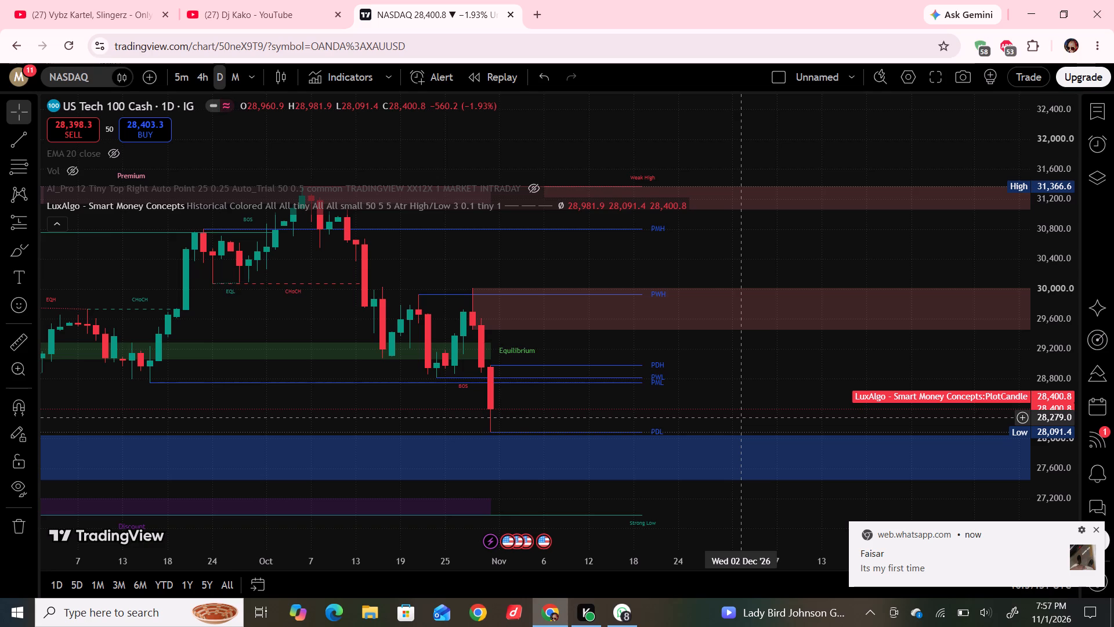
left_click_drag(739, 417, 740, 418)
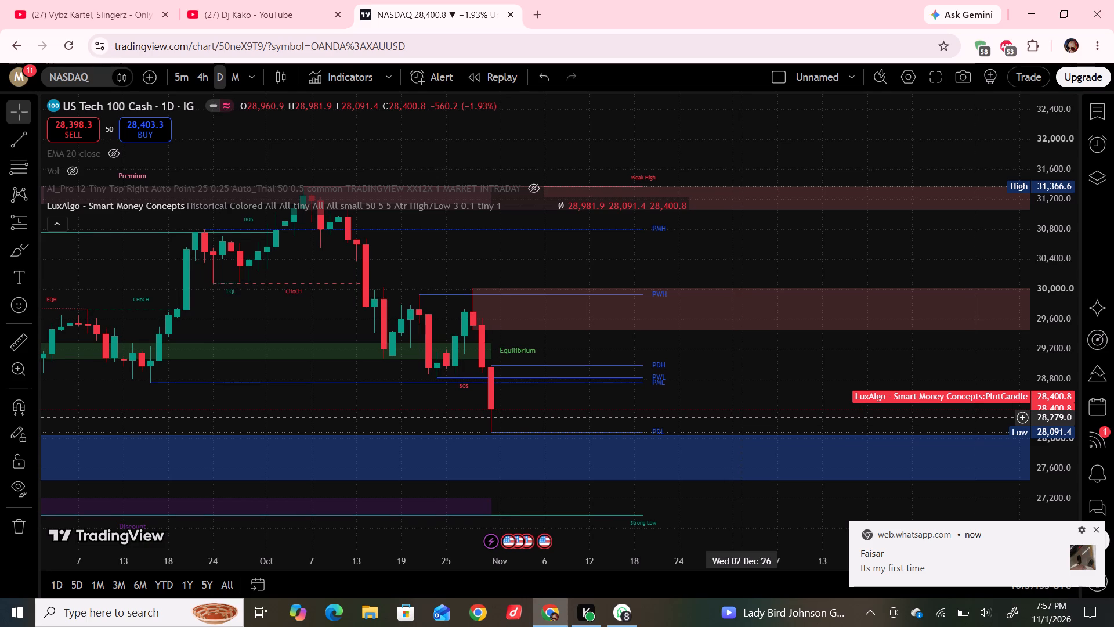
left_click_drag(740, 418, 743, 418)
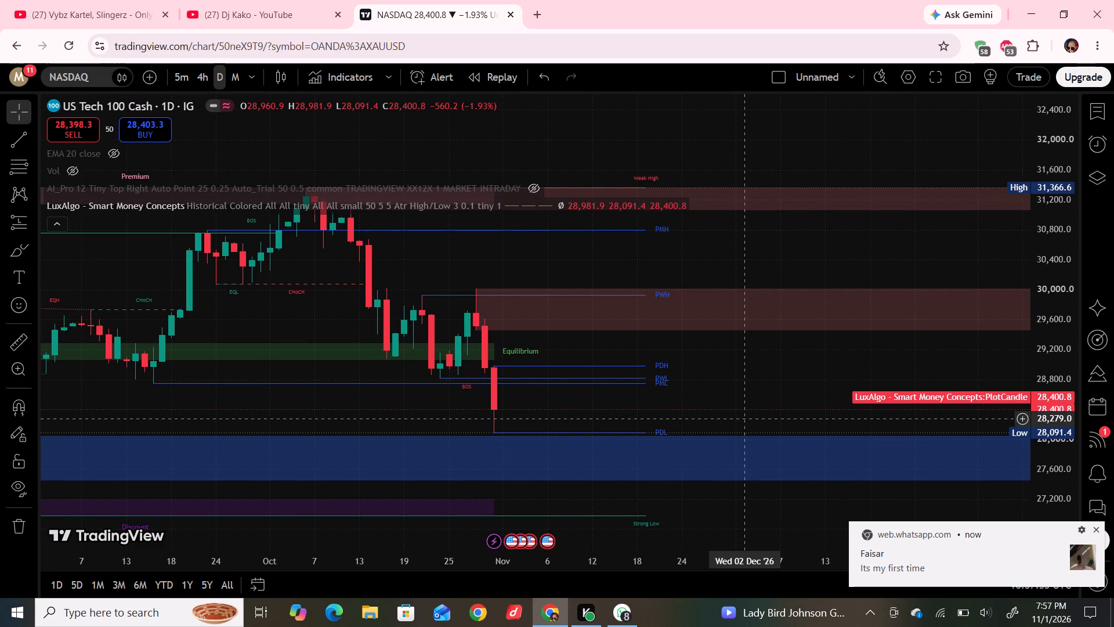
left_click_drag(743, 418, 744, 419)
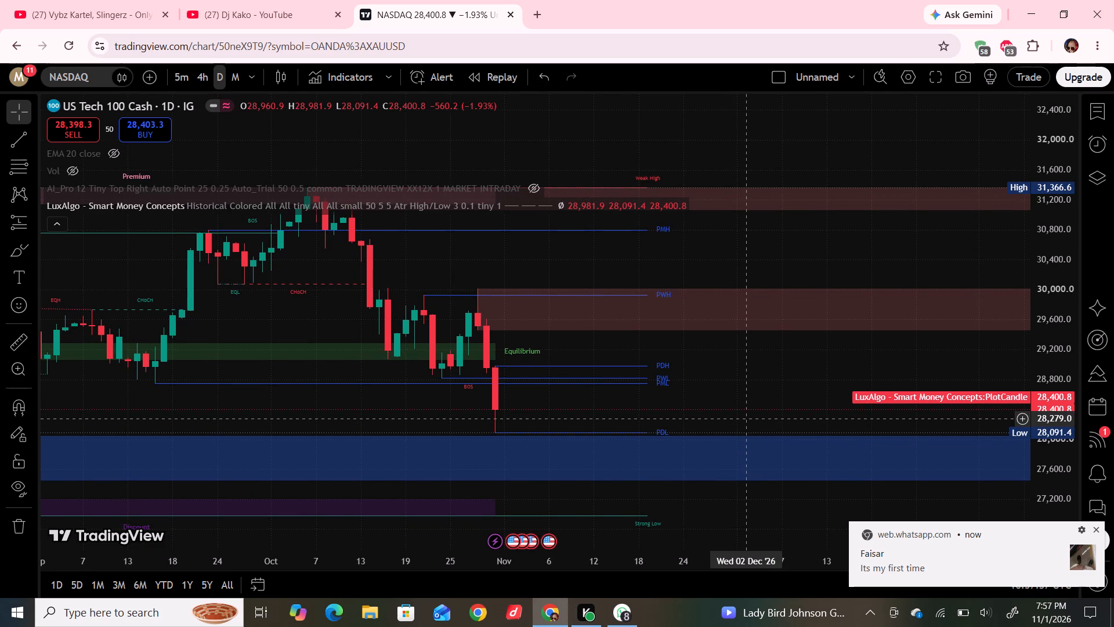
left_click_drag(744, 419, 745, 419)
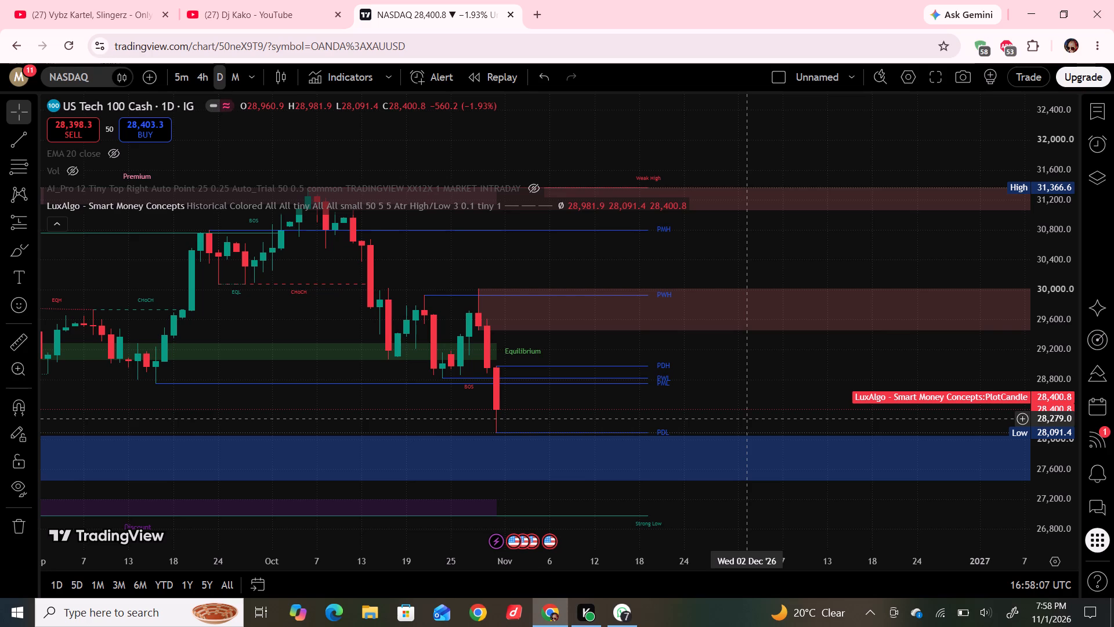
left_click_drag(745, 419, 747, 420)
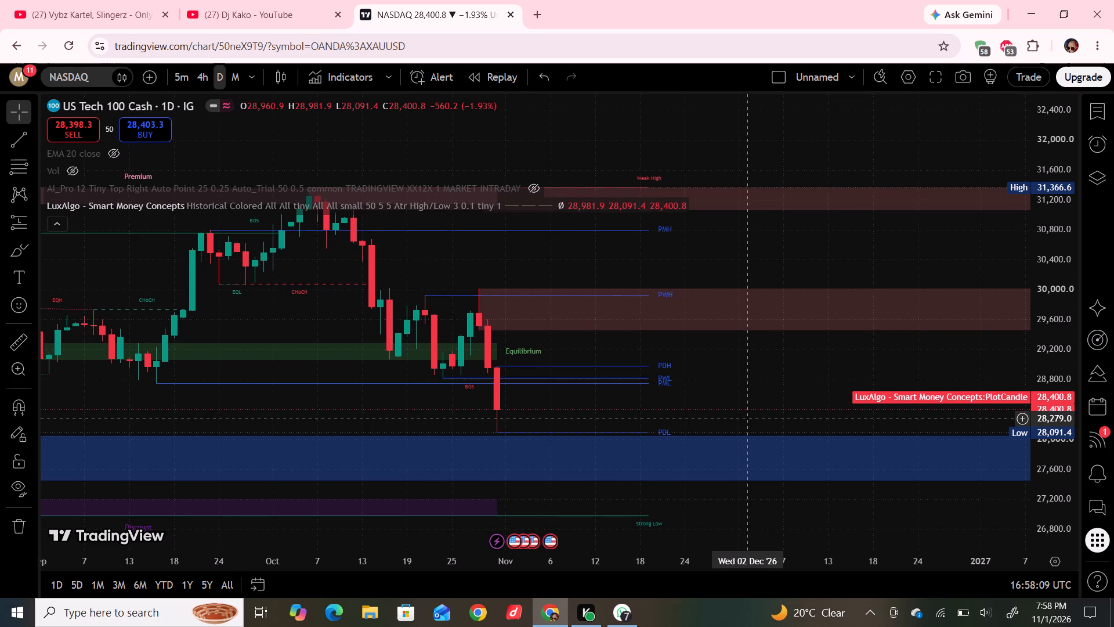
left_click_drag(747, 420, 761, 377)
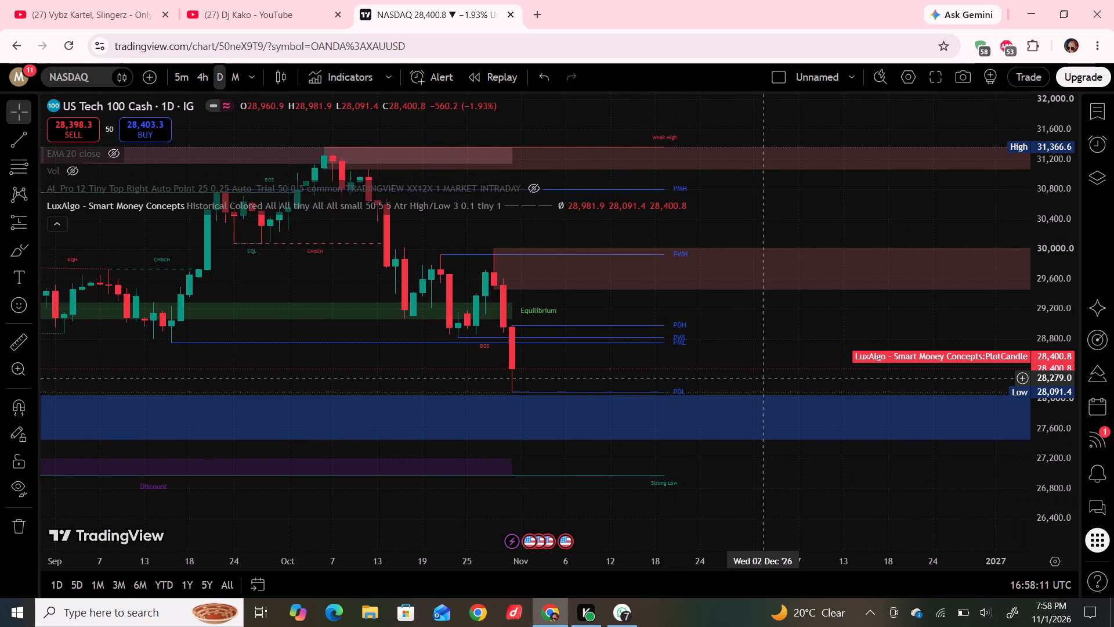
left_click_drag(761, 377, 802, 344)
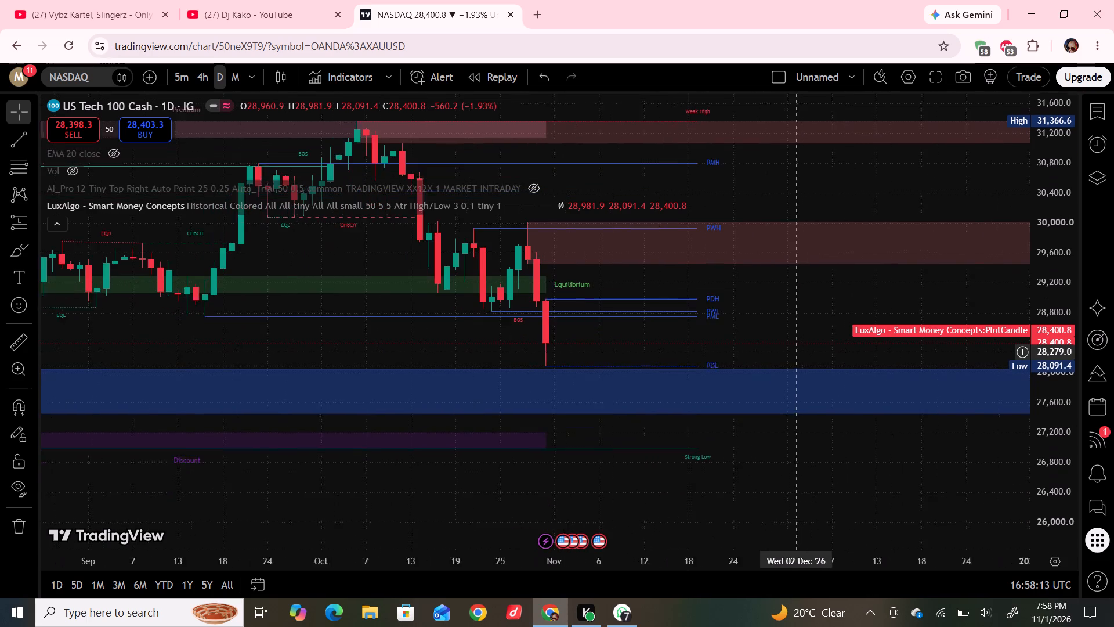
left_click_drag(802, 344, 754, 394)
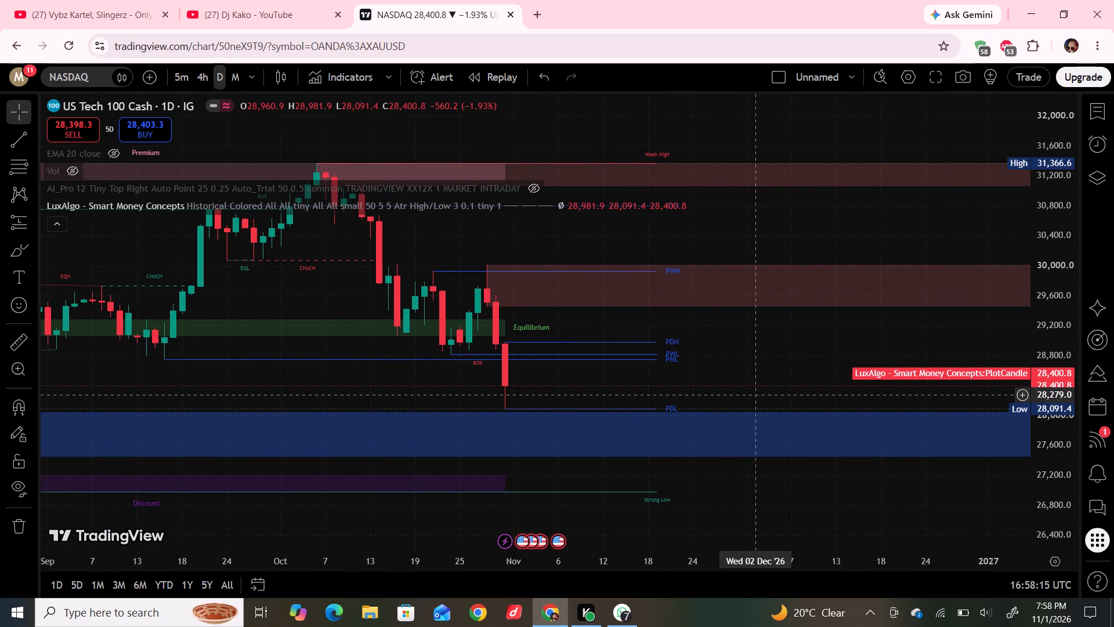
left_click_drag(754, 394, 742, 413)
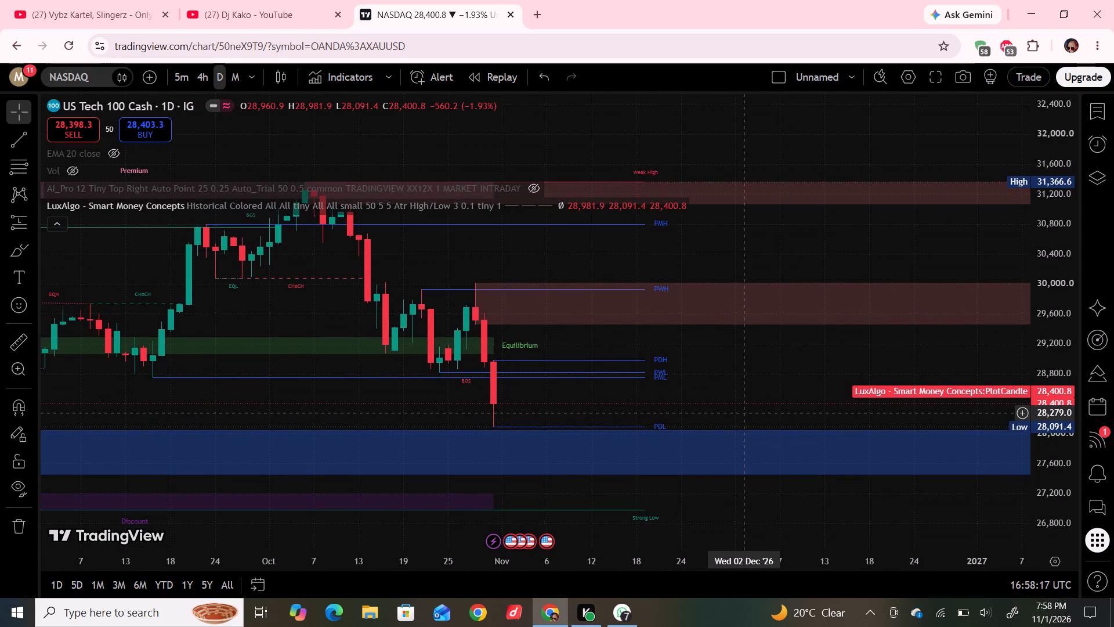
left_click_drag(742, 413, 743, 413)
left_click_drag(743, 413, 758, 391)
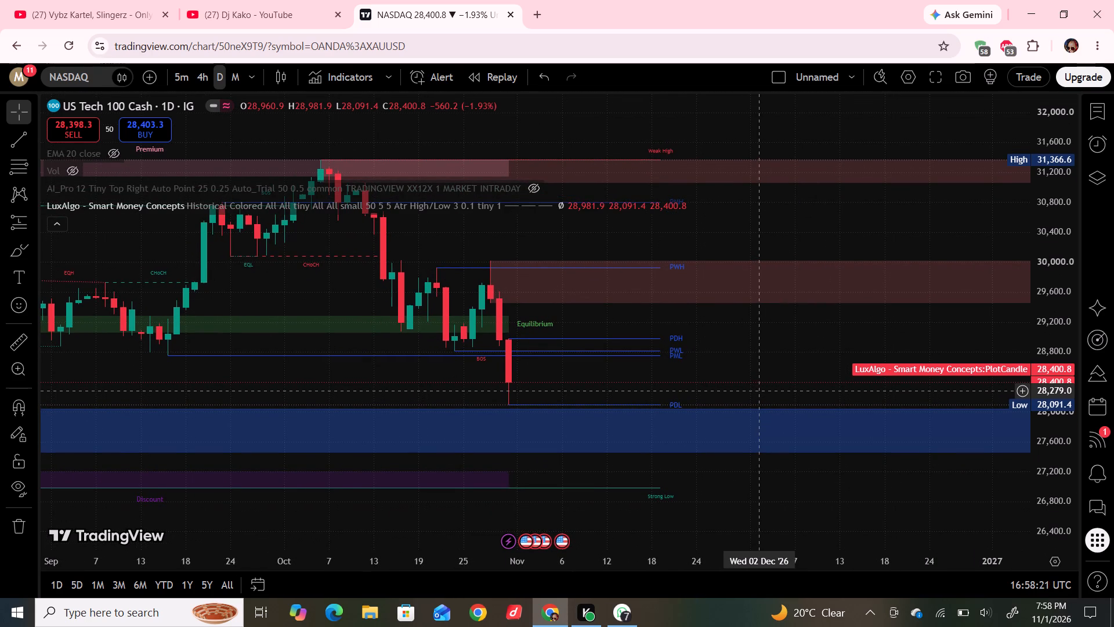
left_click_drag(758, 391, 753, 392)
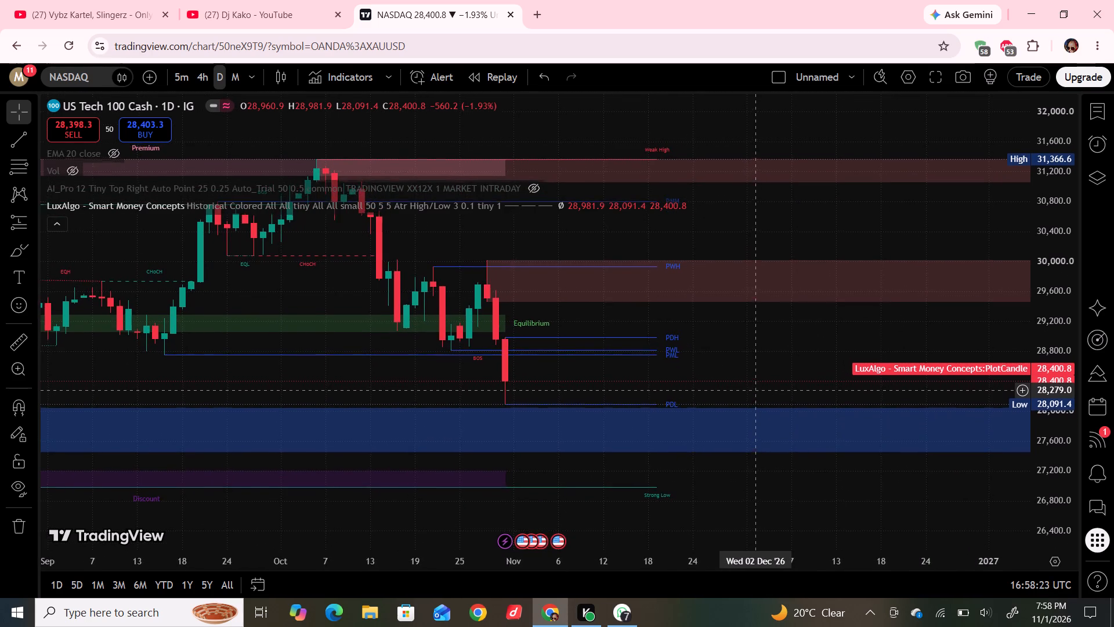
left_click_drag(753, 392, 793, 386)
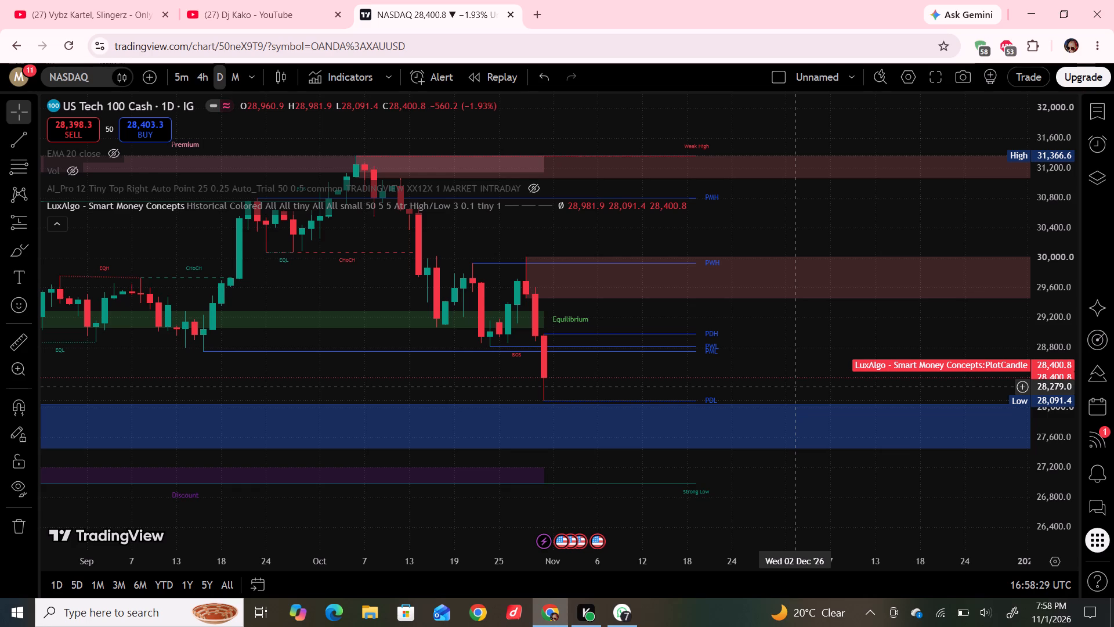
left_click_drag(793, 386, 793, 386)
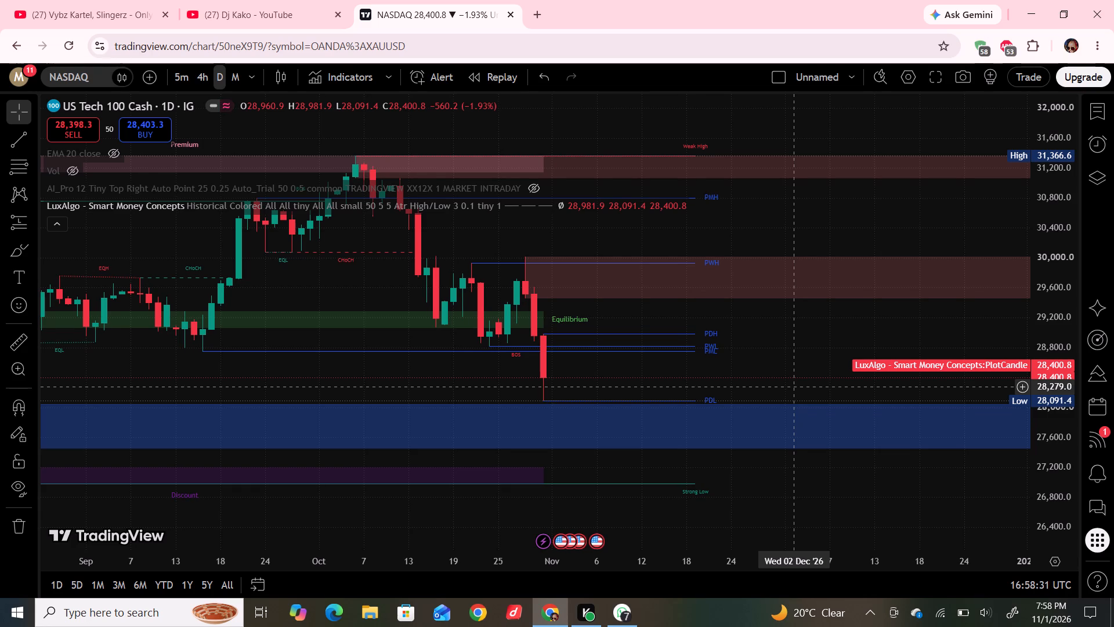
left_click_drag(765, 392, 704, 426)
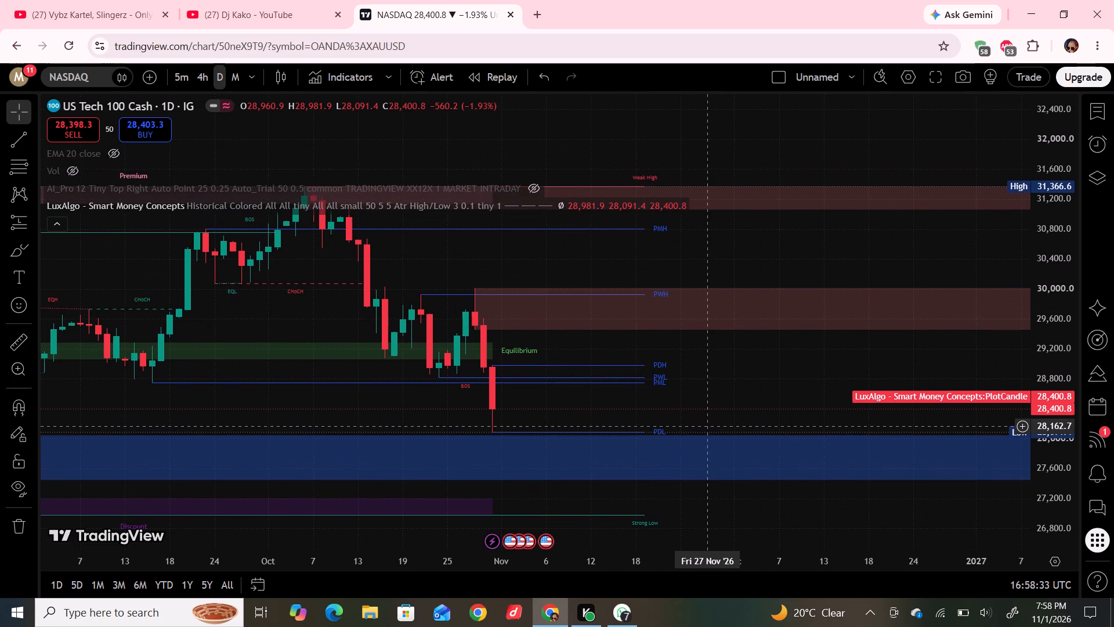
Draw a trendline along the PDL level at about 28,100 from 30 Oct to 22 Nov '26 and label it "Pdl".
left_click(34, 138)
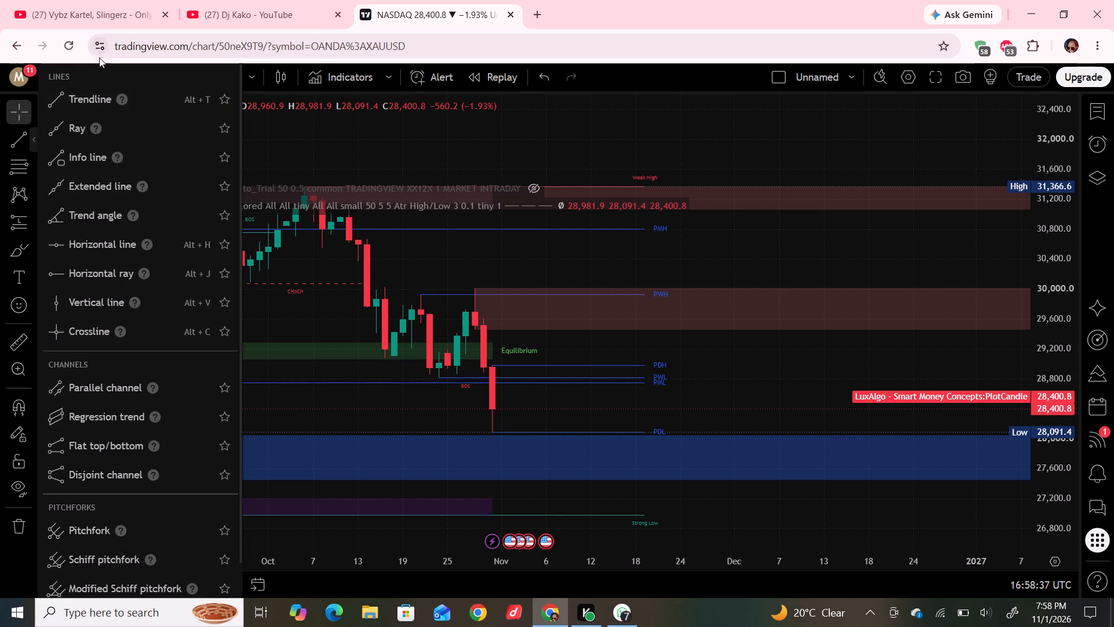
left_click(82, 100)
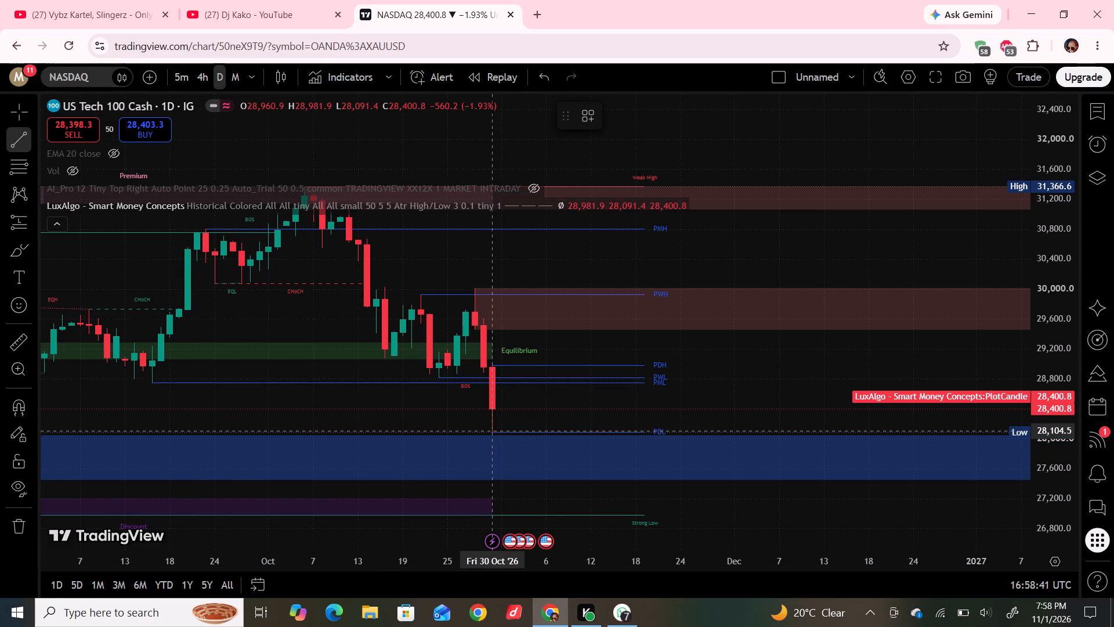
left_click(491, 431)
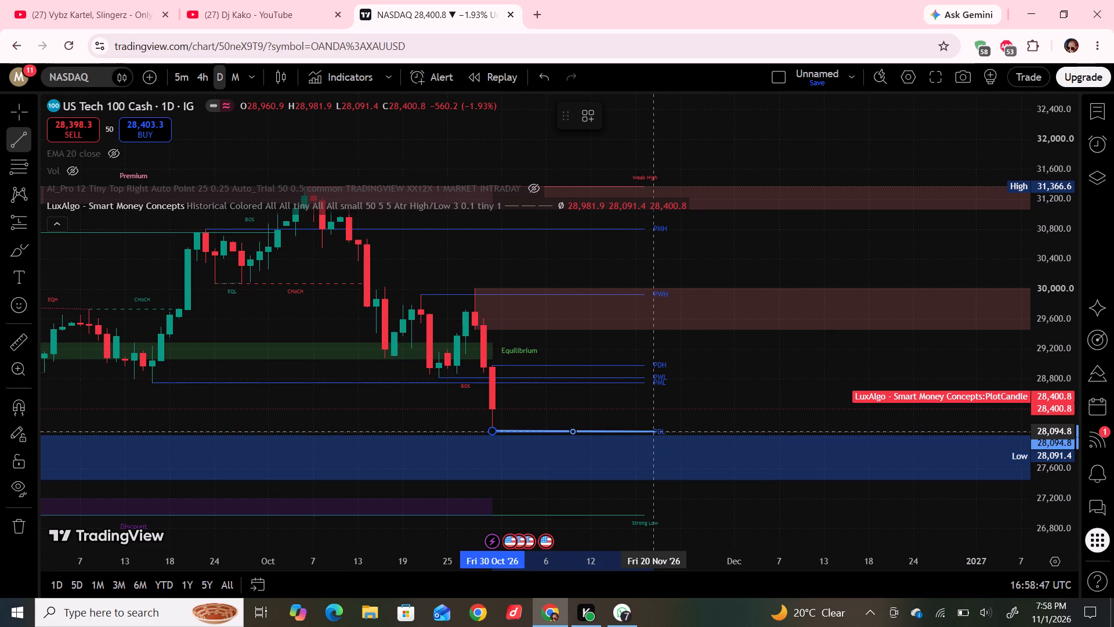
left_click(659, 431)
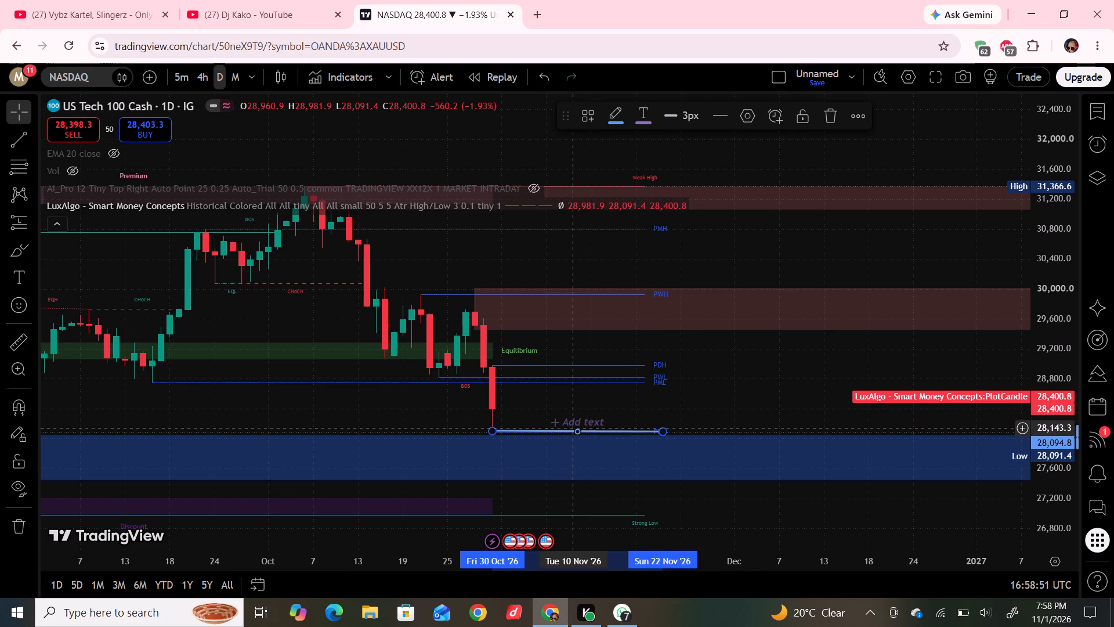
left_click(578, 423)
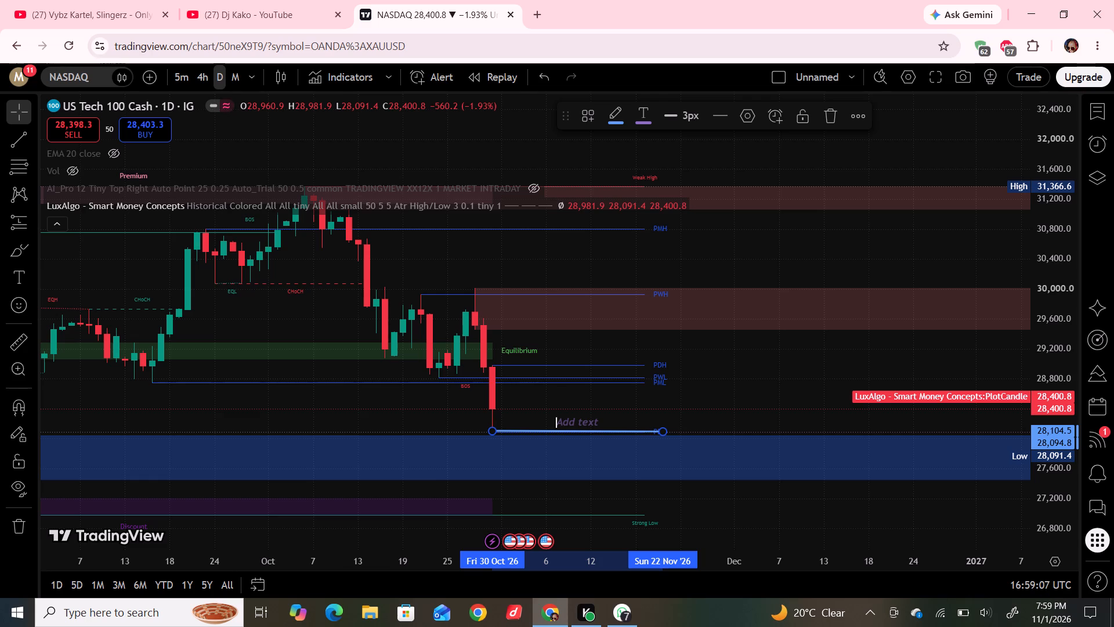
key("p")
key("d")
key("l")
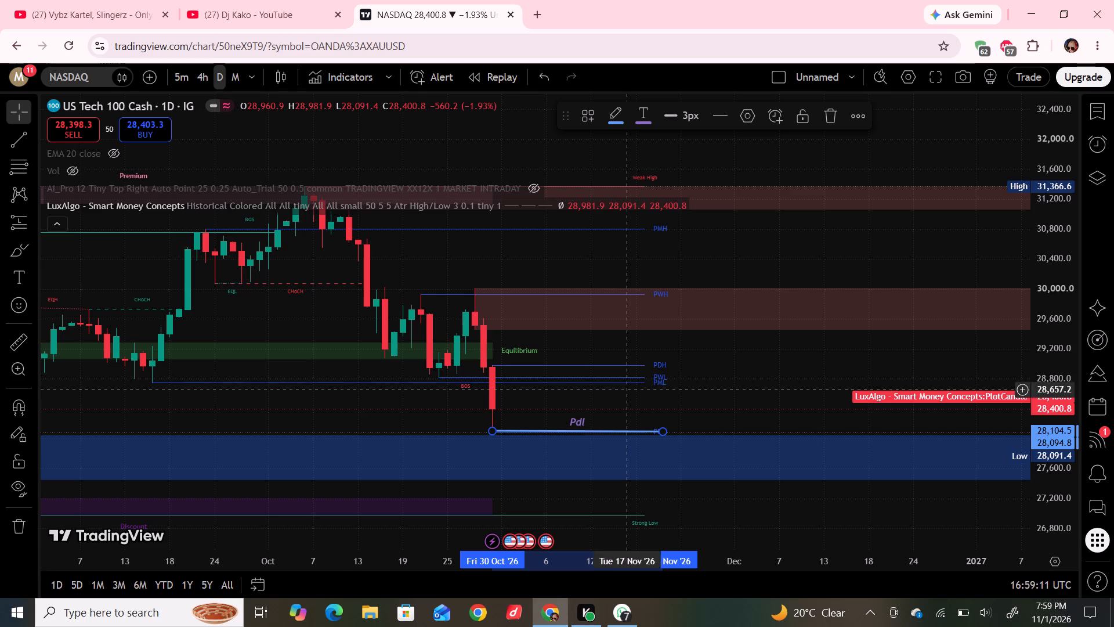
left_click(695, 377)
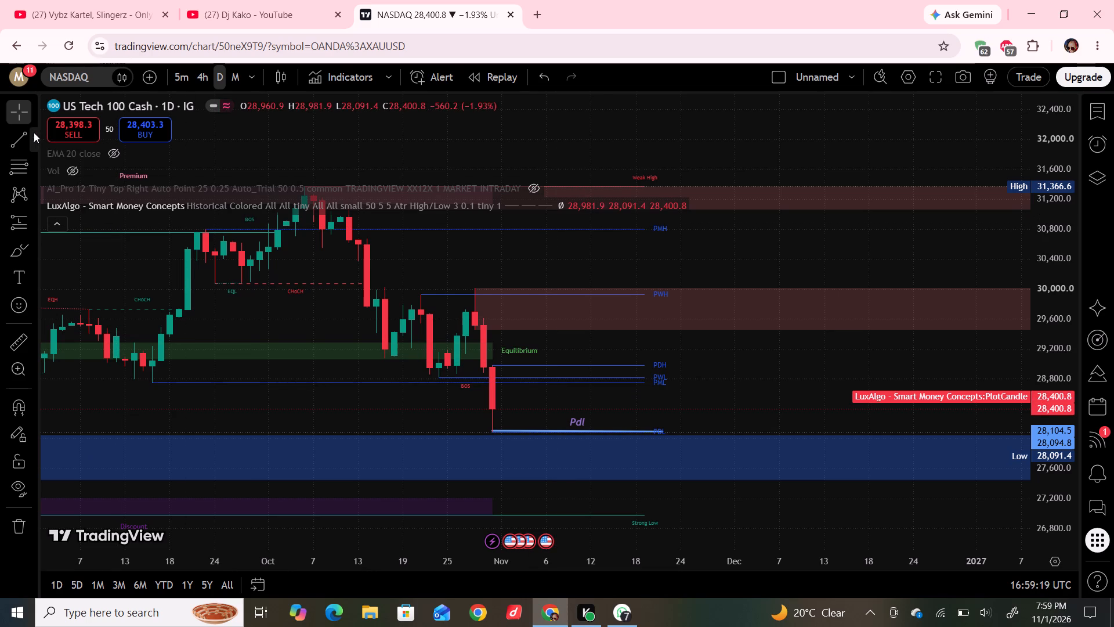
Draw a level trendline along the PDH level at about 28,977 from 30 Oct to 19 Nov '26 and label it "BSl".
left_click(34, 132)
left_click(80, 109)
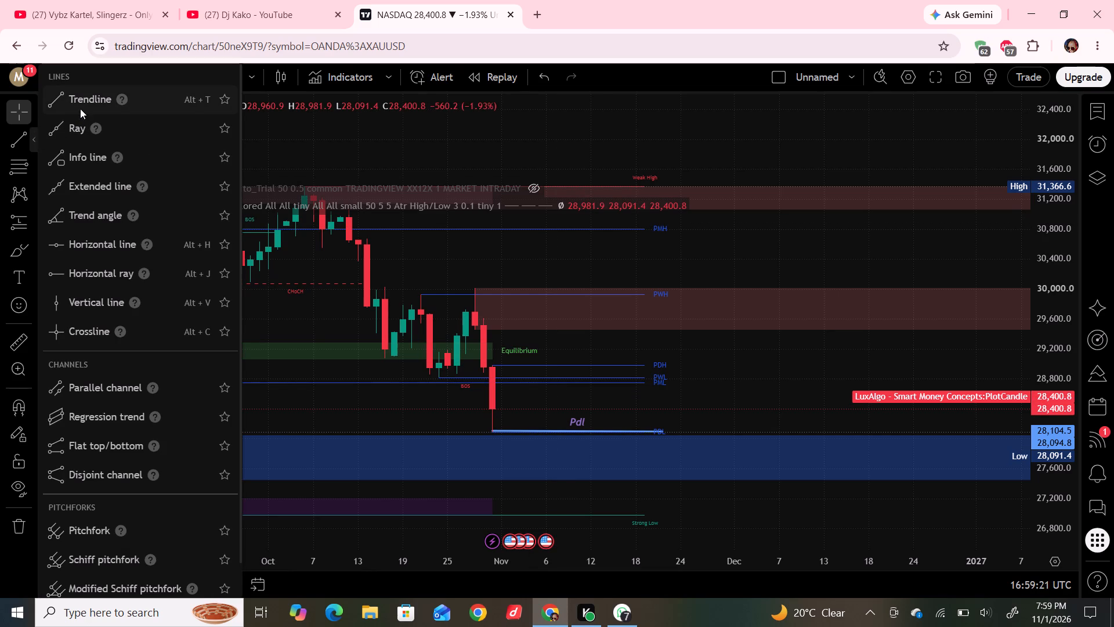
left_click(493, 365)
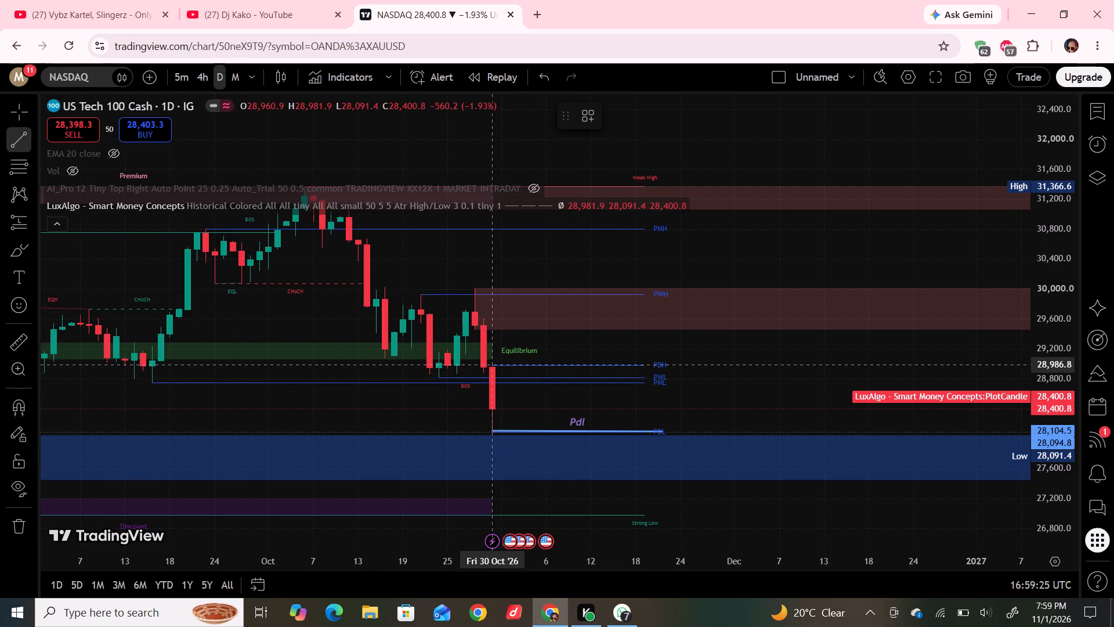
left_click(649, 365)
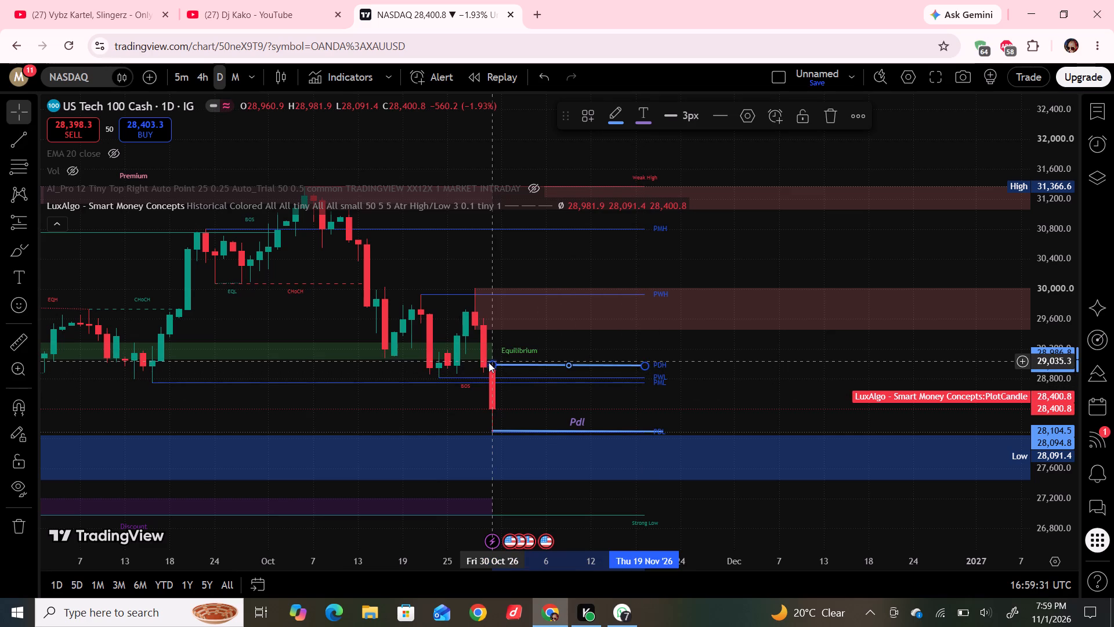
left_click(489, 365)
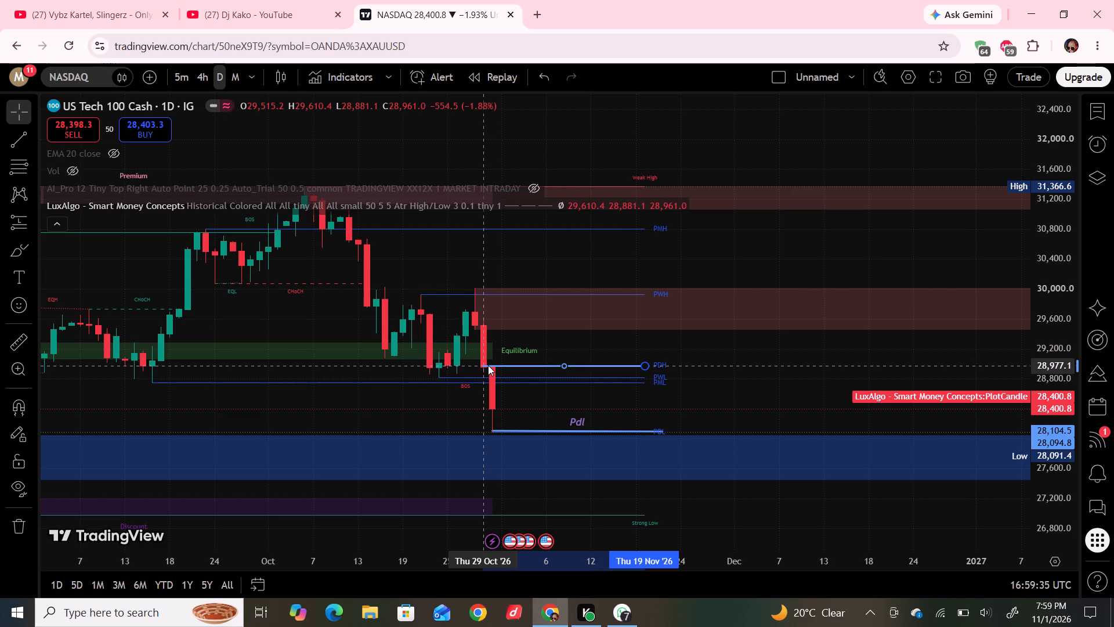
left_click(564, 357)
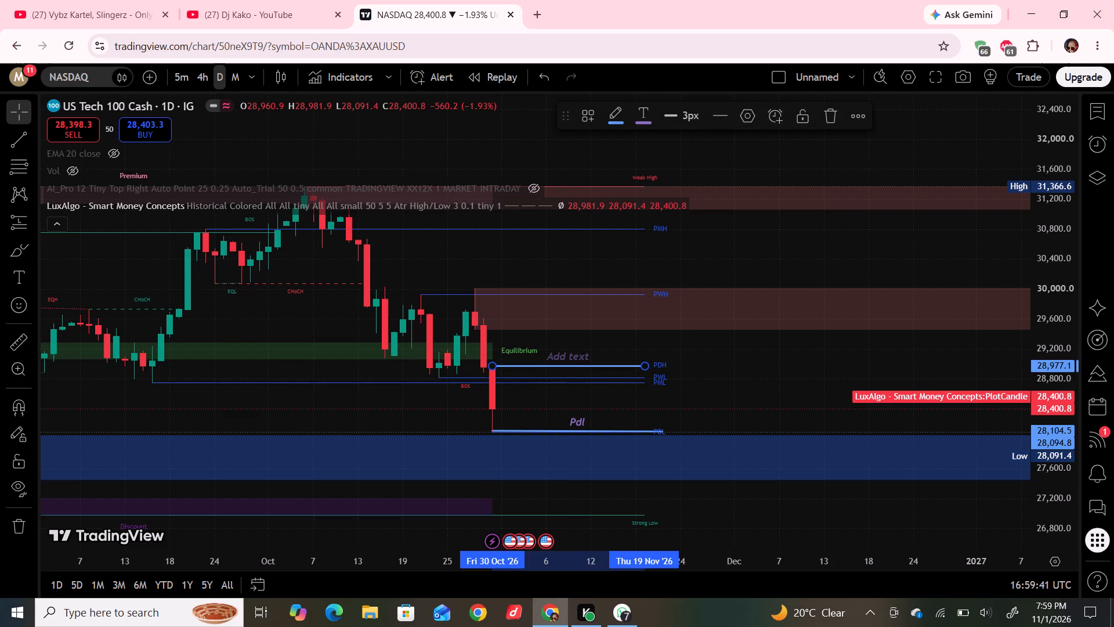
key("b")
key("s")
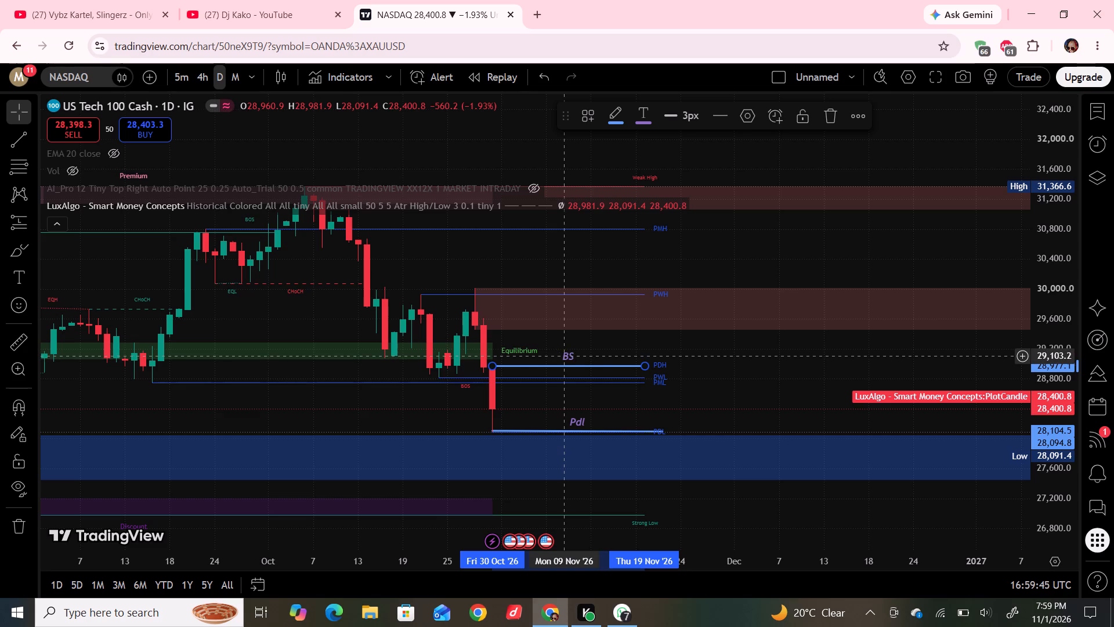
key("l")
Extend the label of the lower trendline at the PDL level so that it reads "Pdl/SSL".
left_click(590, 425)
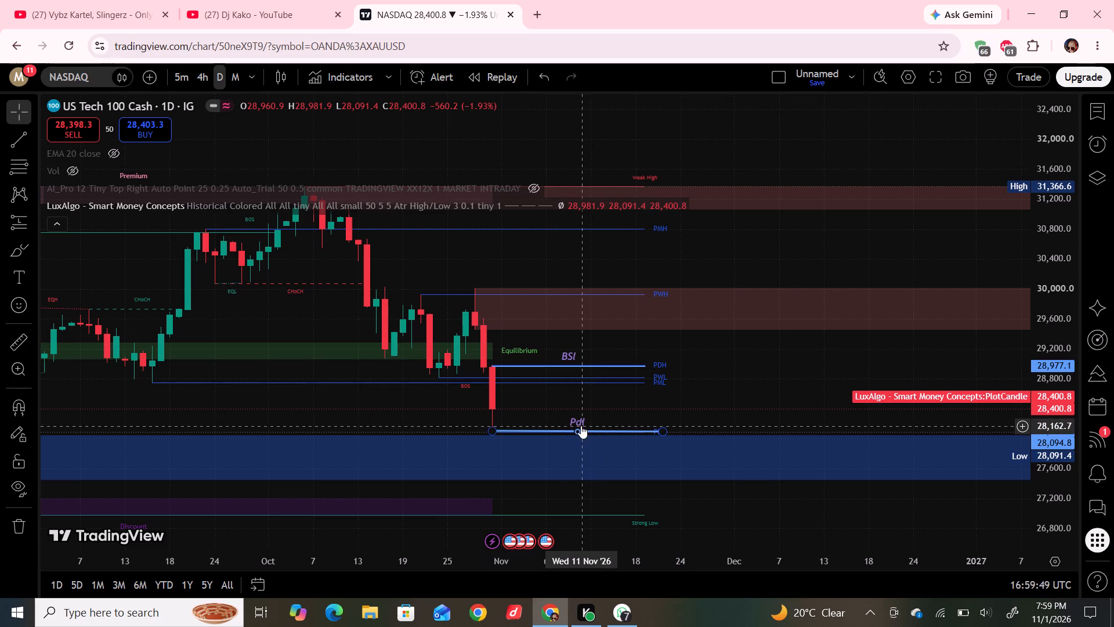
left_click(582, 424)
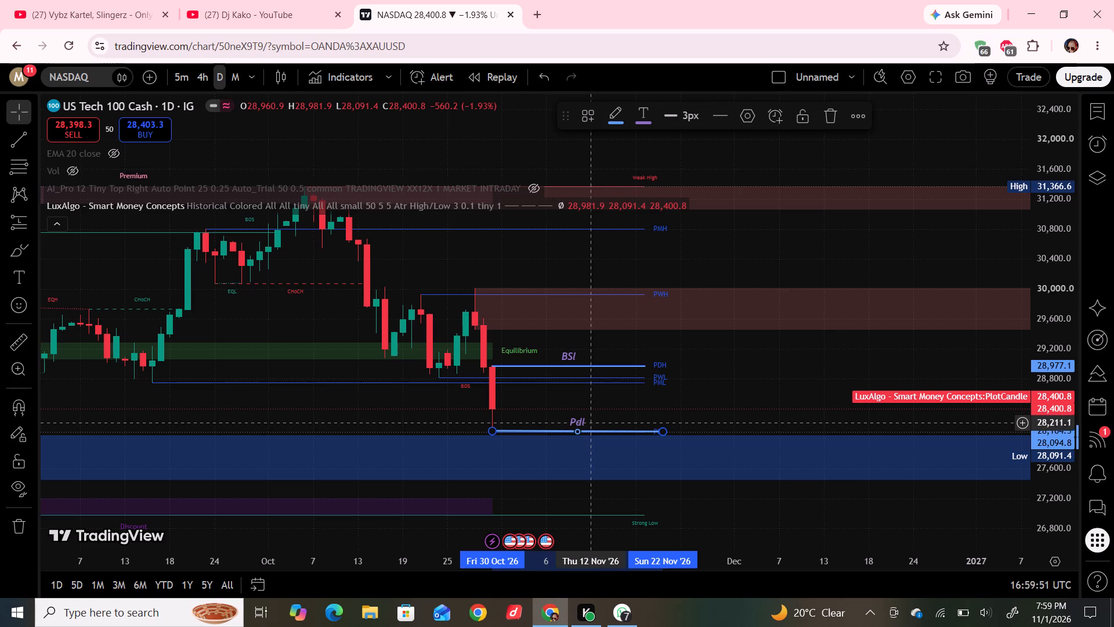
left_click(587, 426)
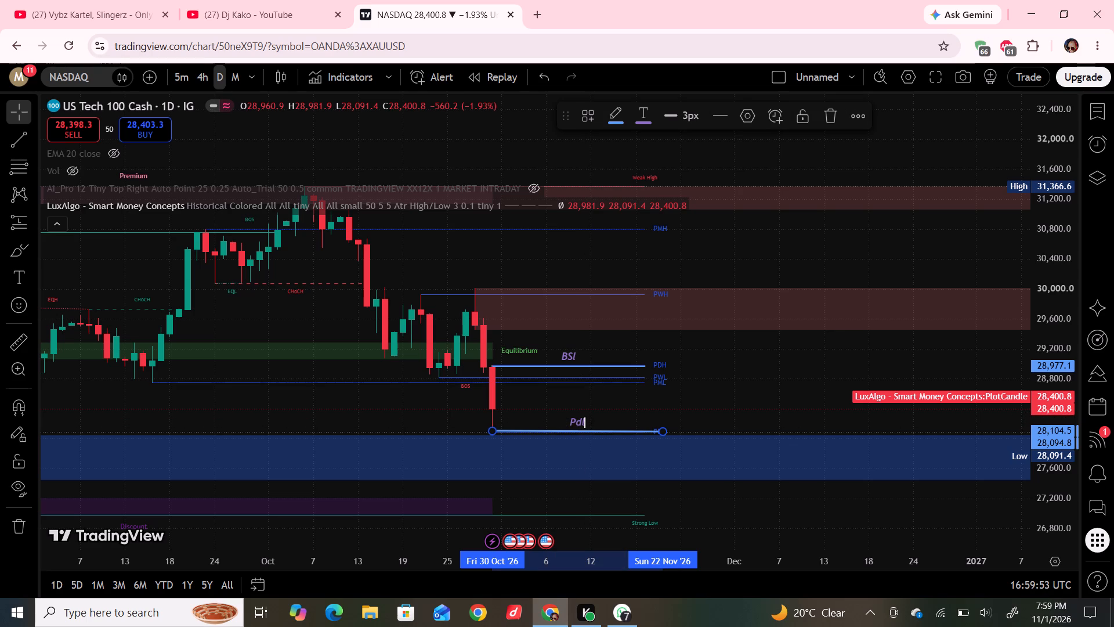
key("slash")
type("SS")
key("l")
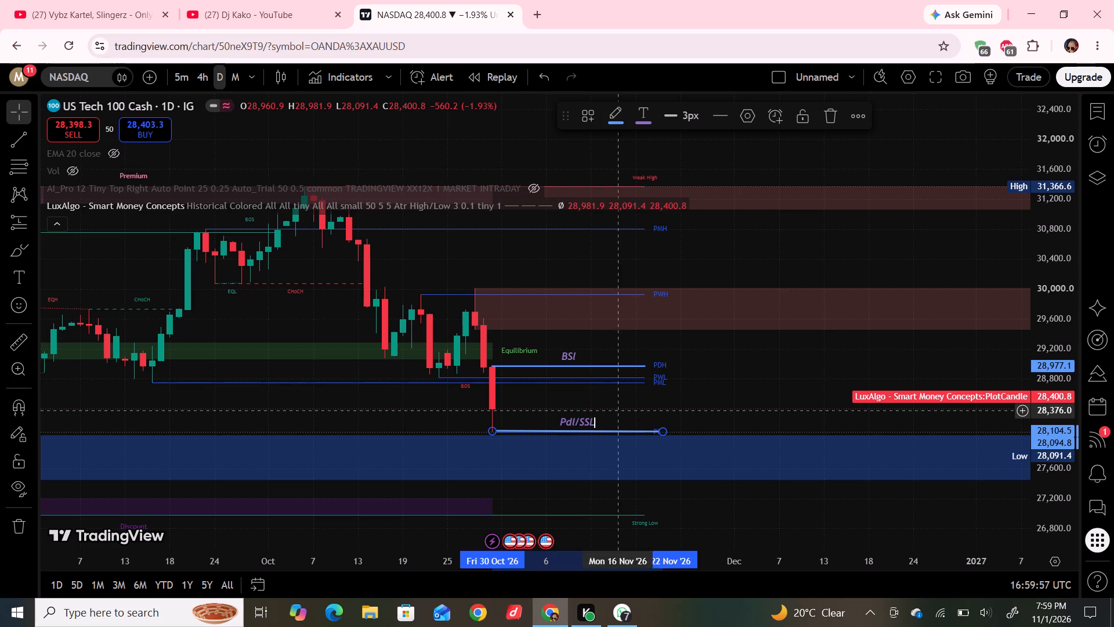
left_click(695, 399)
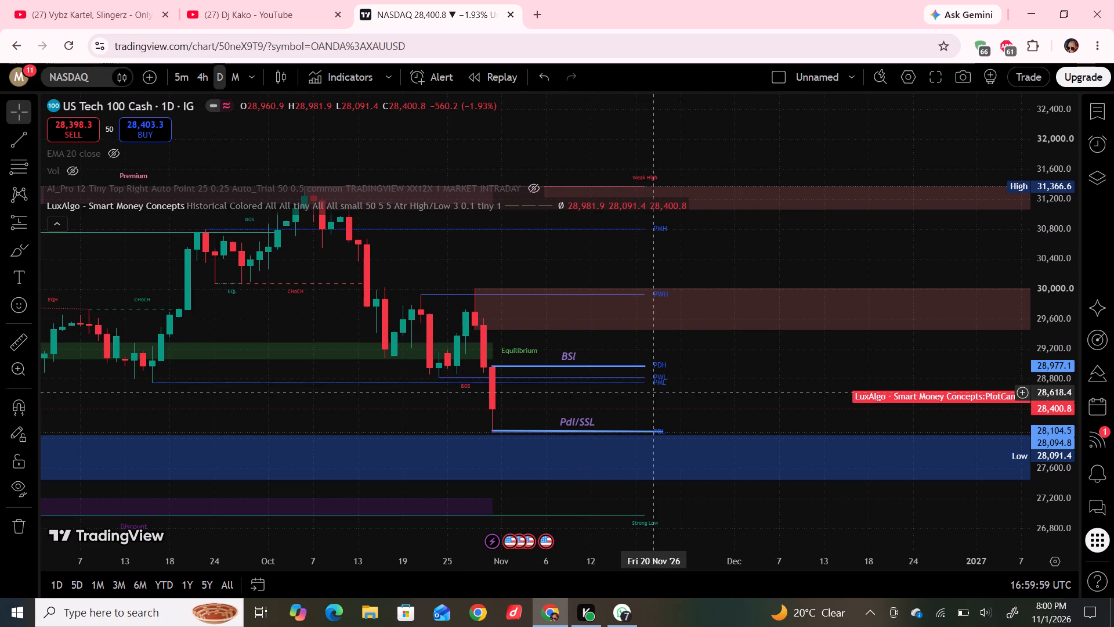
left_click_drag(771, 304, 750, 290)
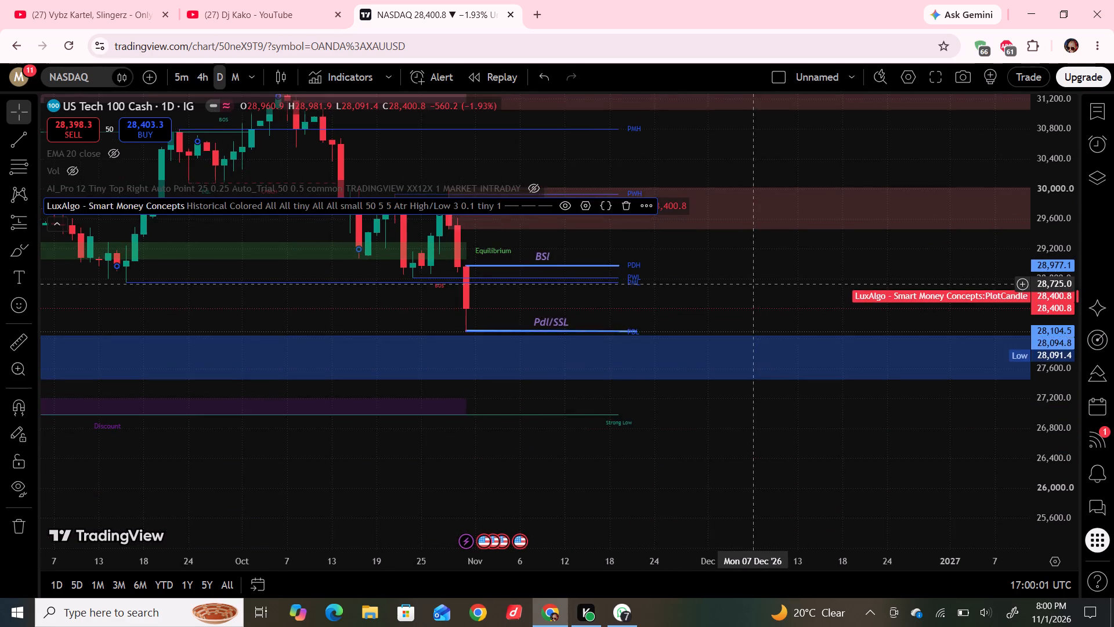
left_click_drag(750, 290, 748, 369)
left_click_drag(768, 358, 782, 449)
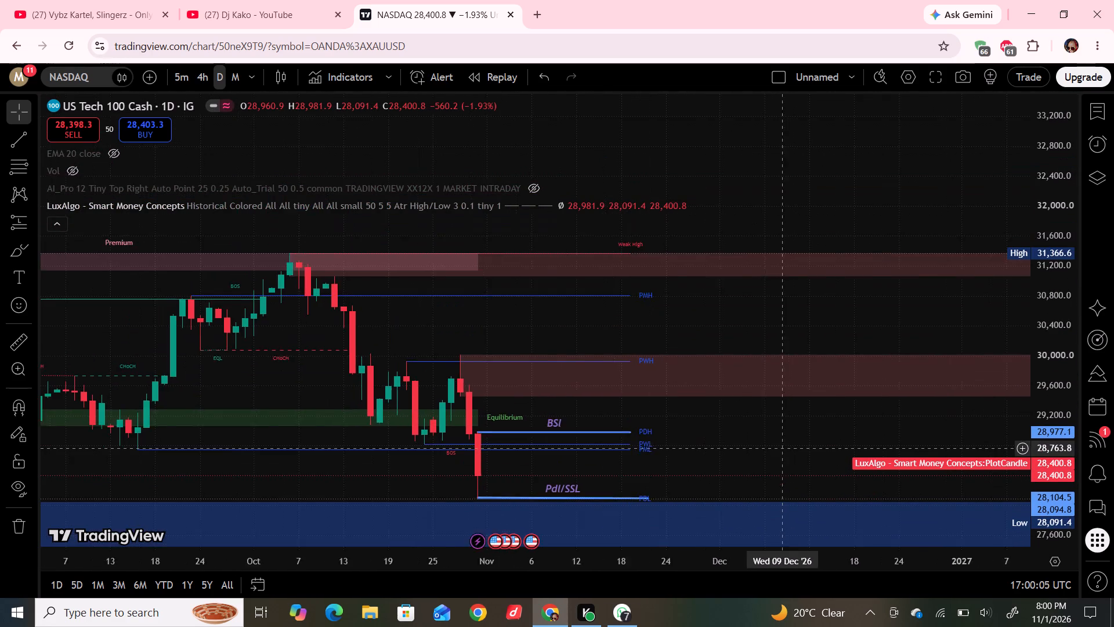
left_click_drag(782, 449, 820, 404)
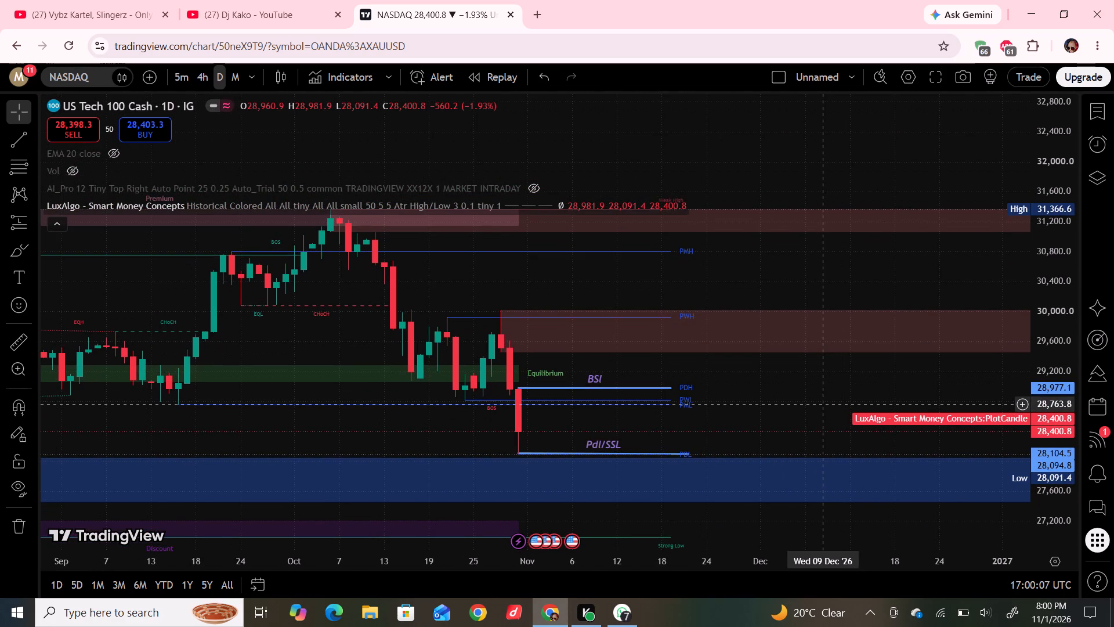
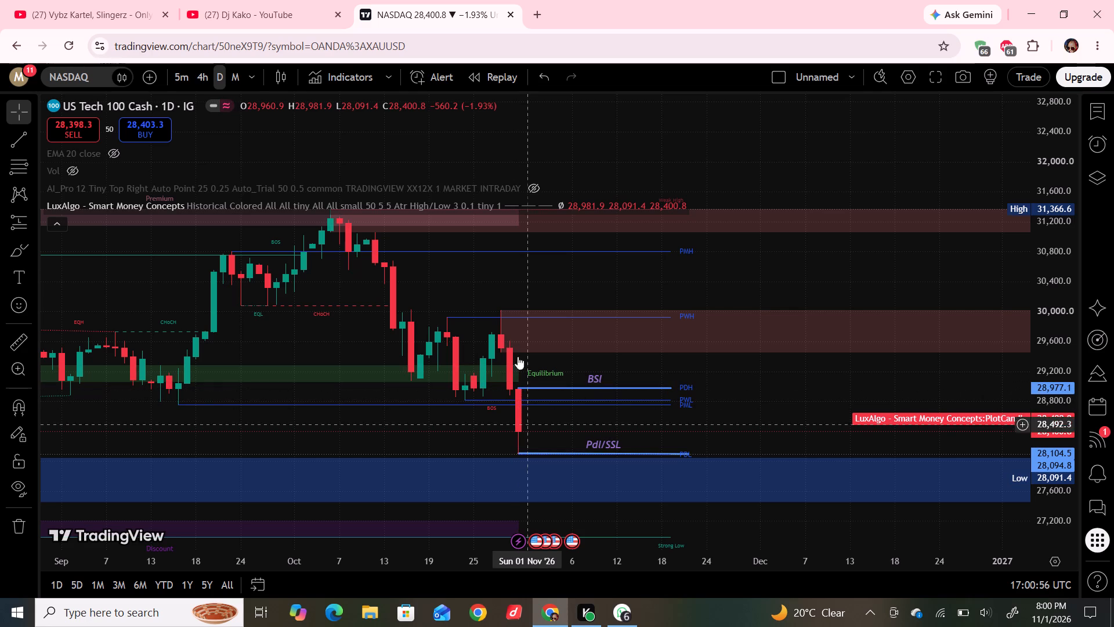
Extend the start of the "BSl" trendline back to 28 Oct '26 at about 28,987, keeping its other end in place.
left_click_drag(518, 388, 498, 387)
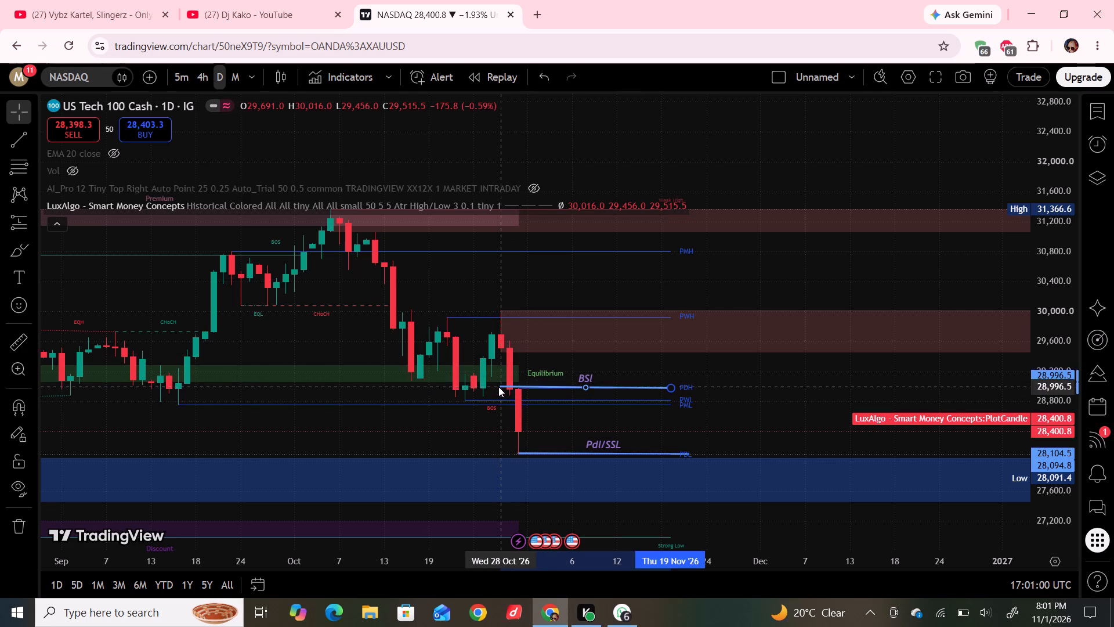
left_click_drag(498, 387, 498, 388)
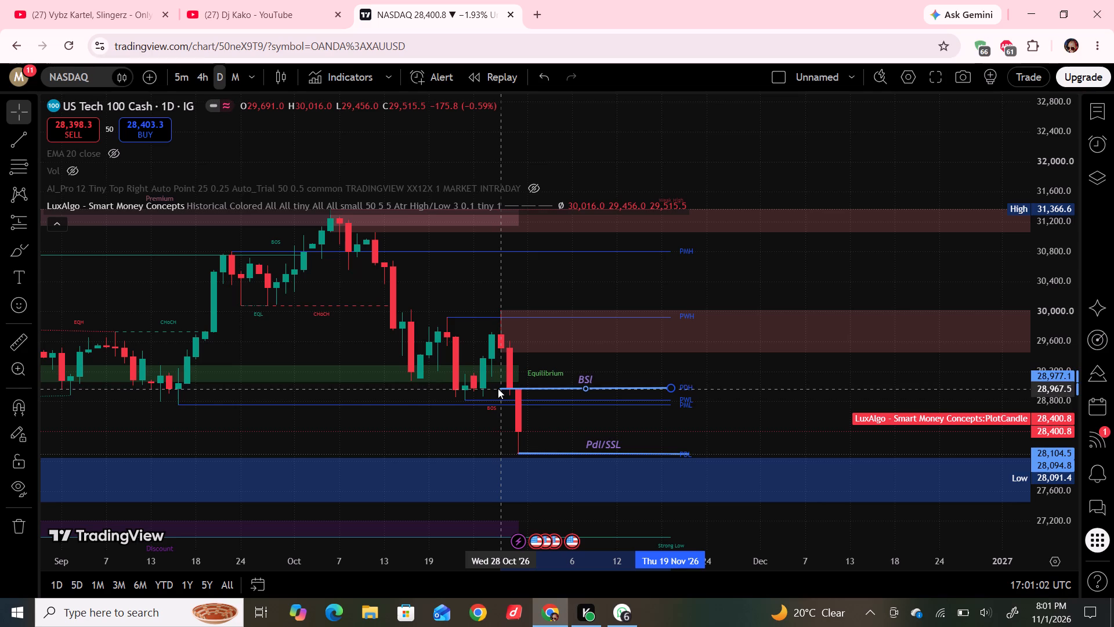
left_click_drag(498, 388, 498, 387)
left_click(498, 387)
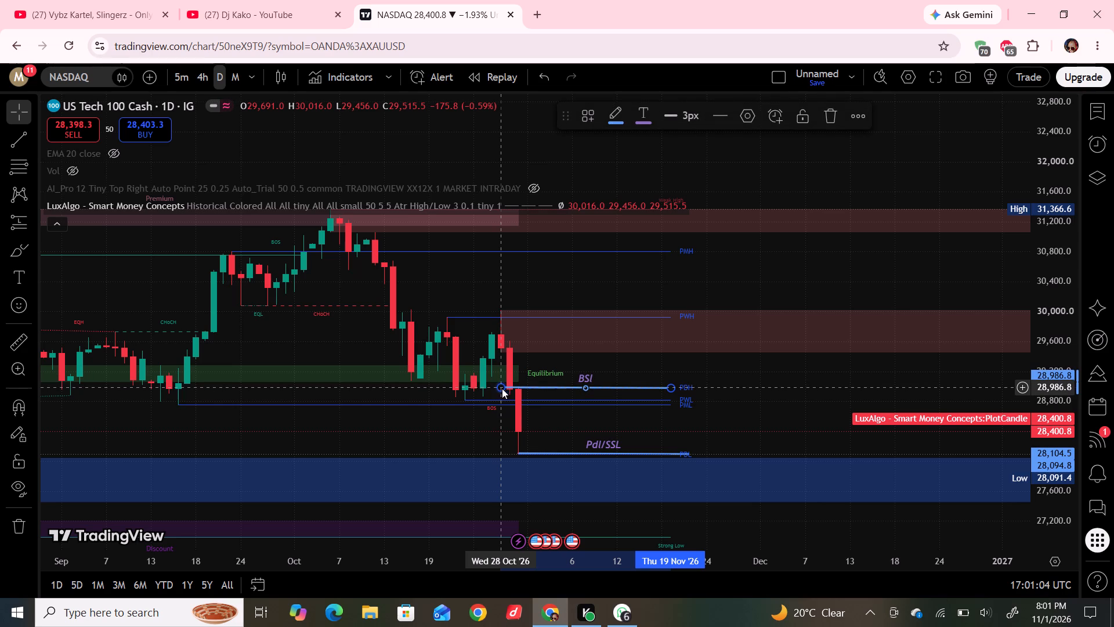
left_click(773, 453)
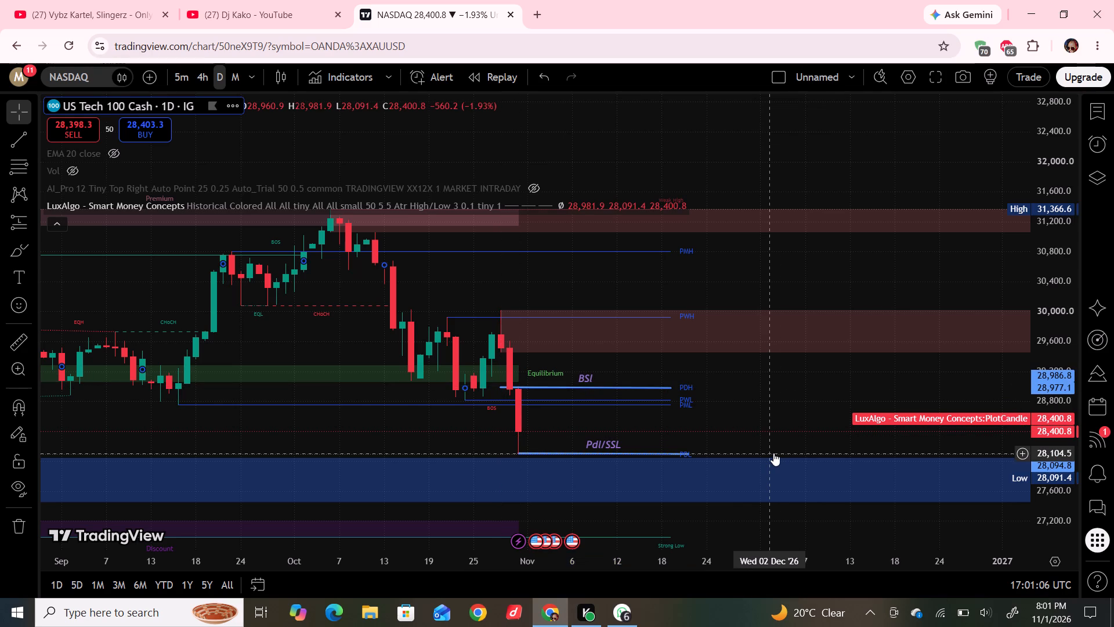
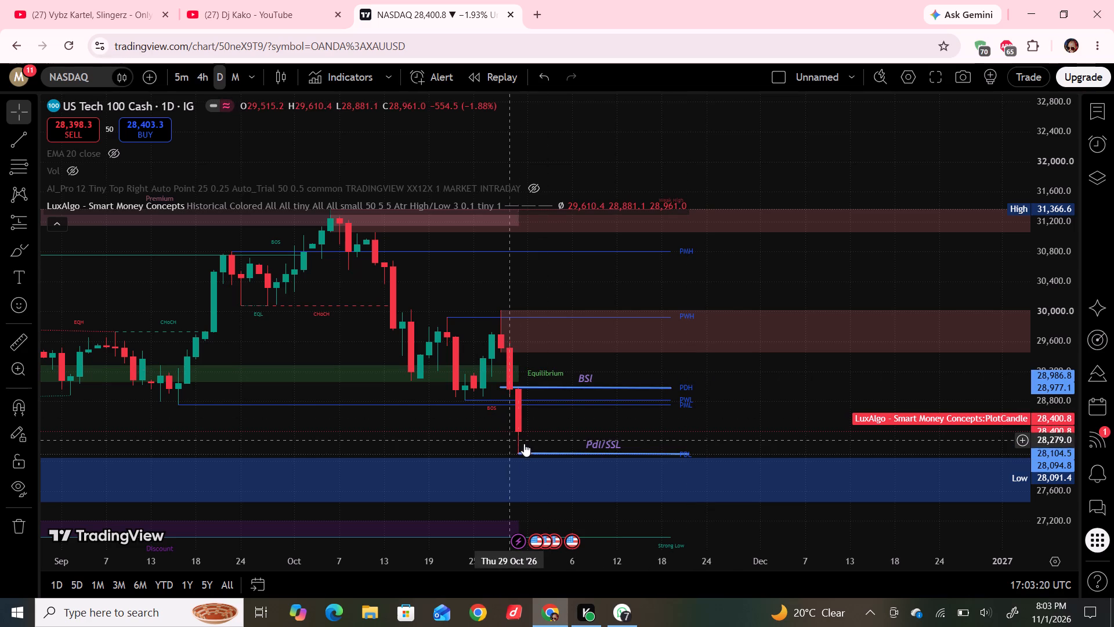
Extend the start of the "Pdl/SSL" trendline back to 28 Oct '26, keeping it along the PDL level at about 28,100.
left_click_drag(518, 453, 475, 453)
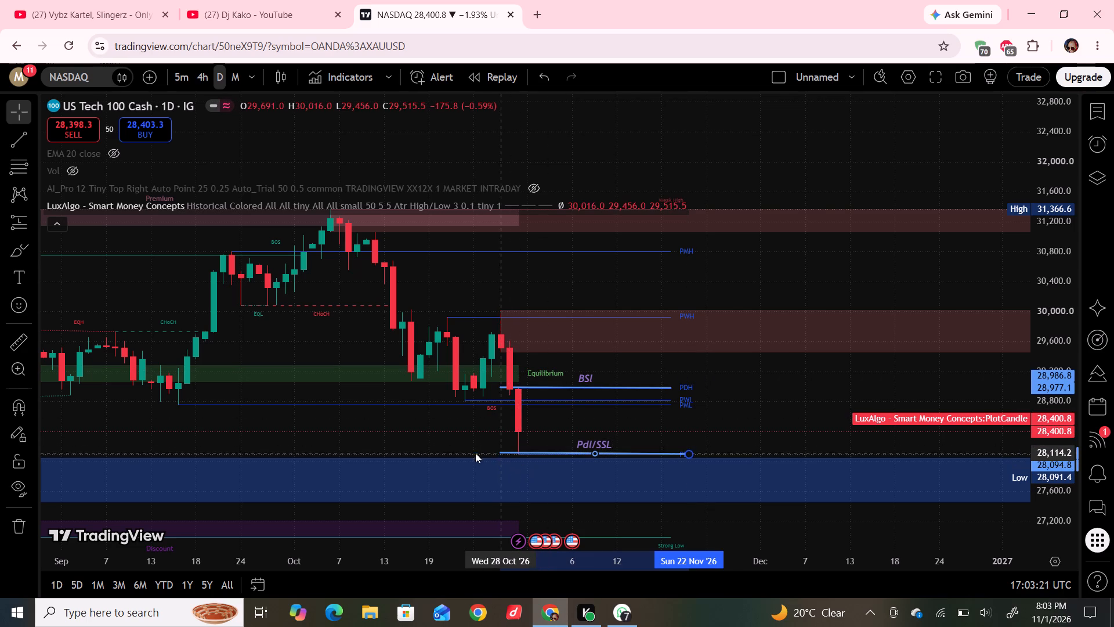
left_click_drag(475, 453, 481, 454)
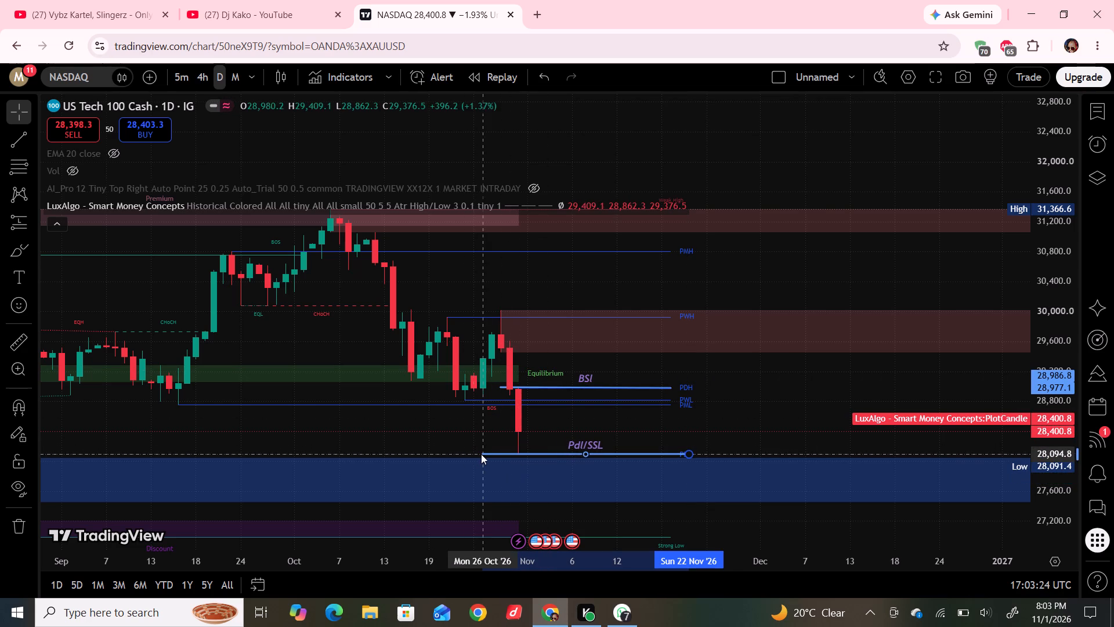
left_click_drag(481, 454, 494, 463)
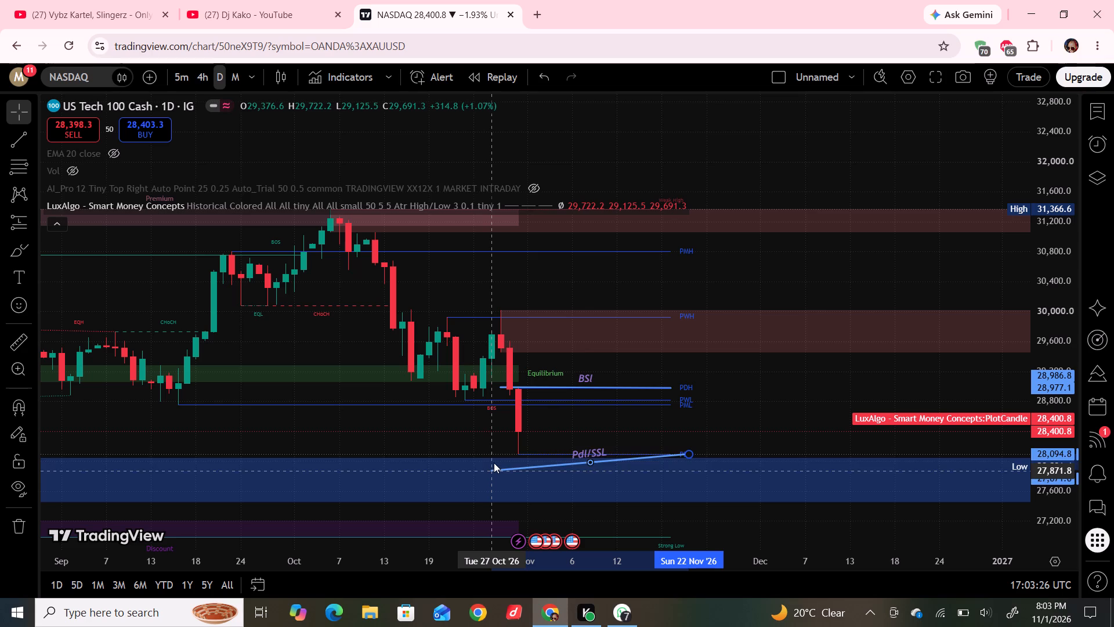
left_click_drag(494, 463, 495, 454)
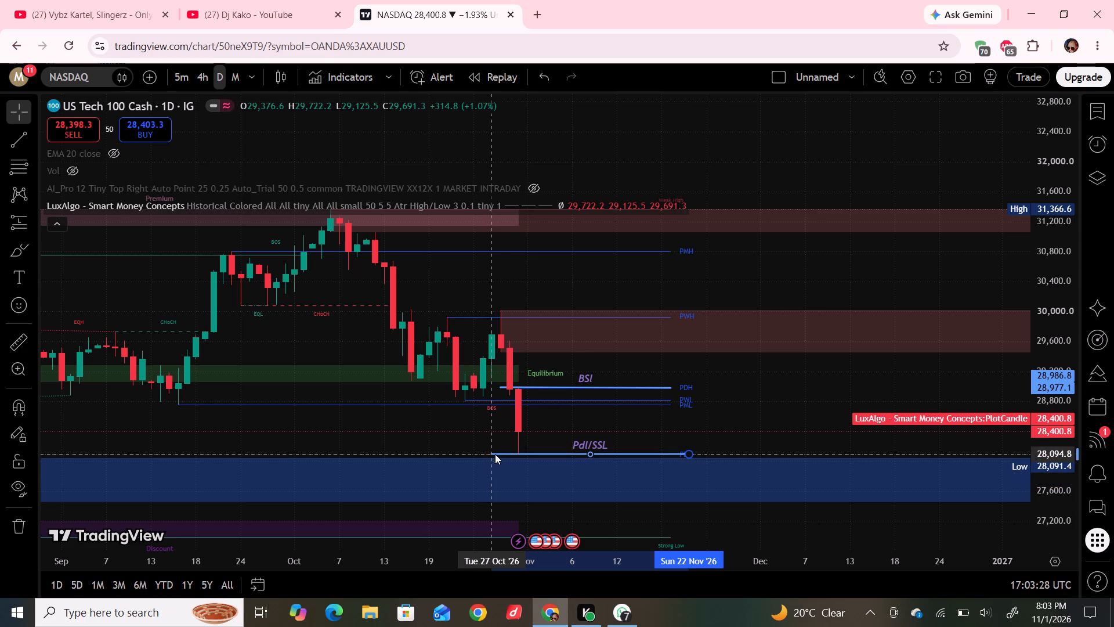
left_click_drag(495, 454, 502, 453)
left_click(502, 453)
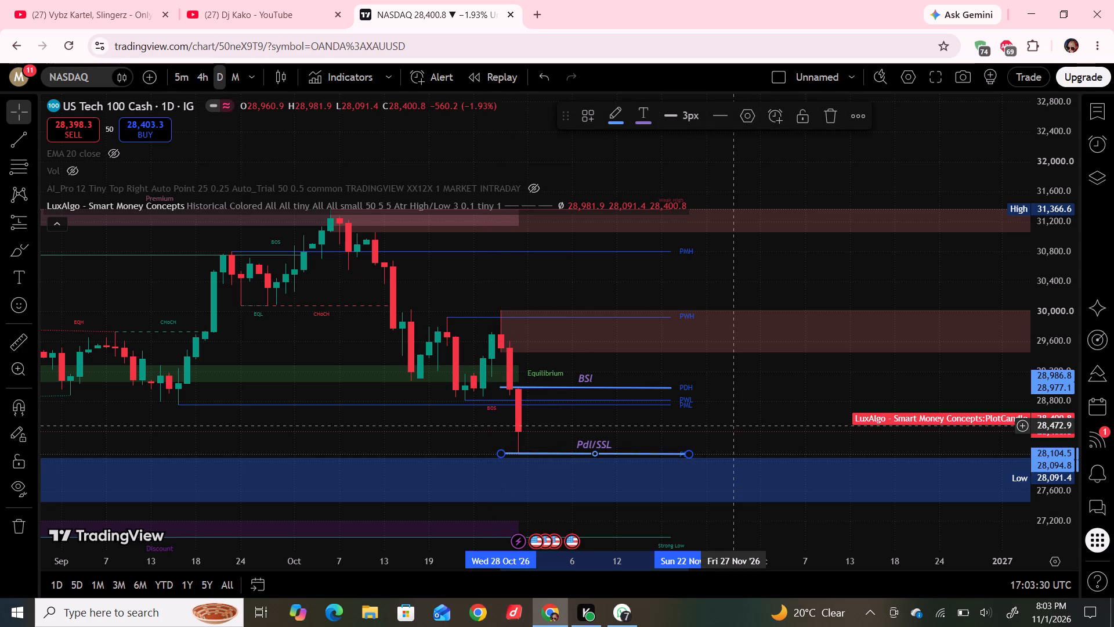
left_click(735, 426)
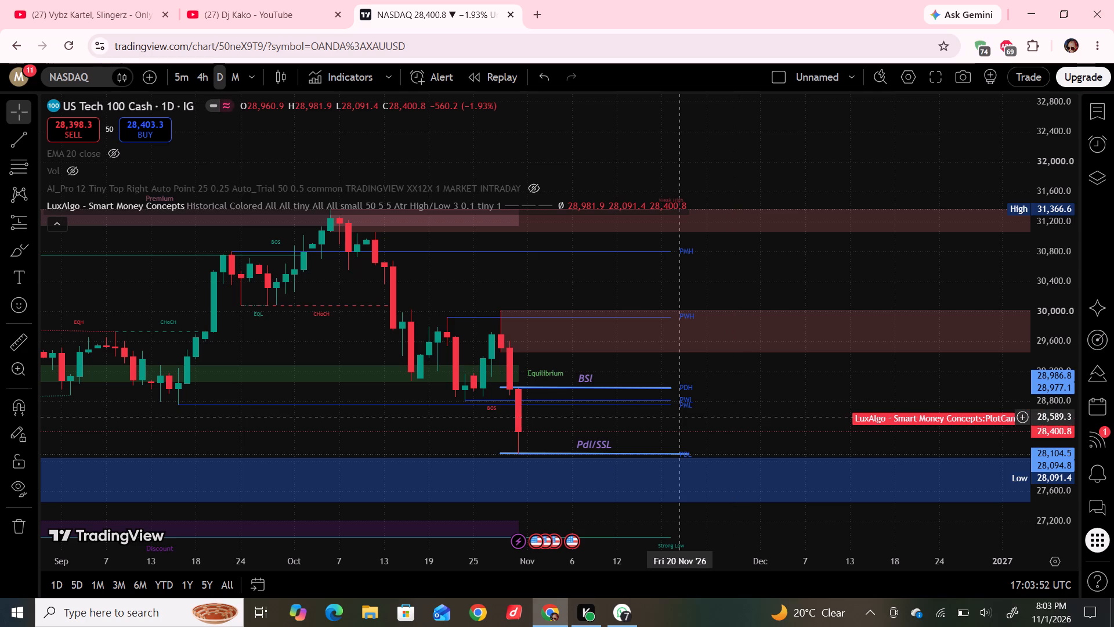
Switch to the monthly timeframe and draw a near-level trendline at about 26,200, along the latest BOS level, from Mar '26 to Sep '29.
left_click_drag(771, 385, 639, 390)
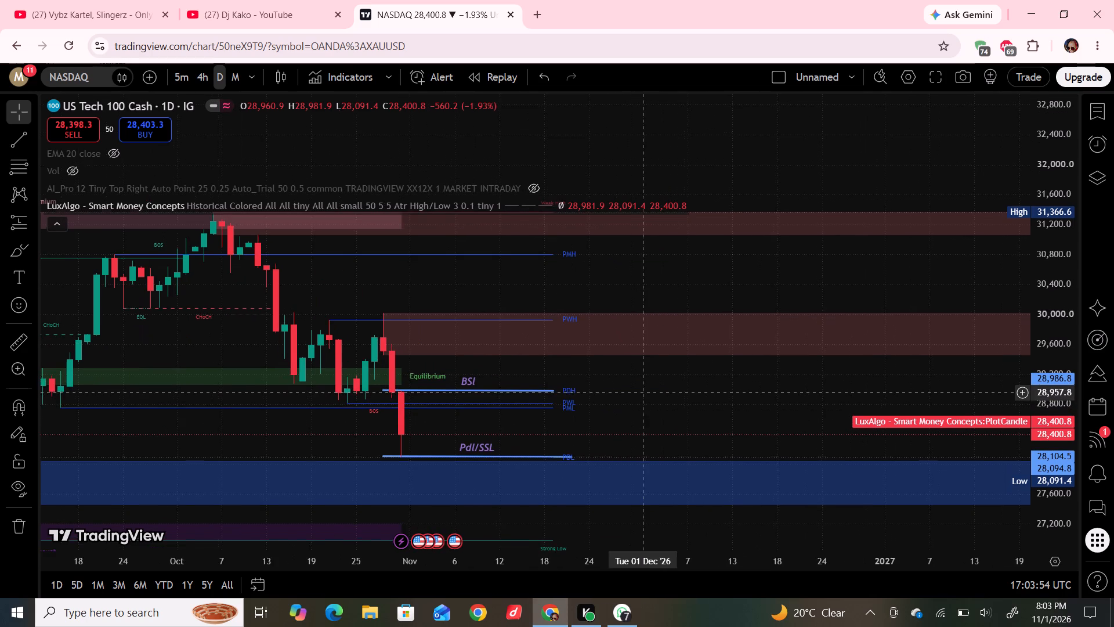
left_click_drag(639, 390, 639, 390)
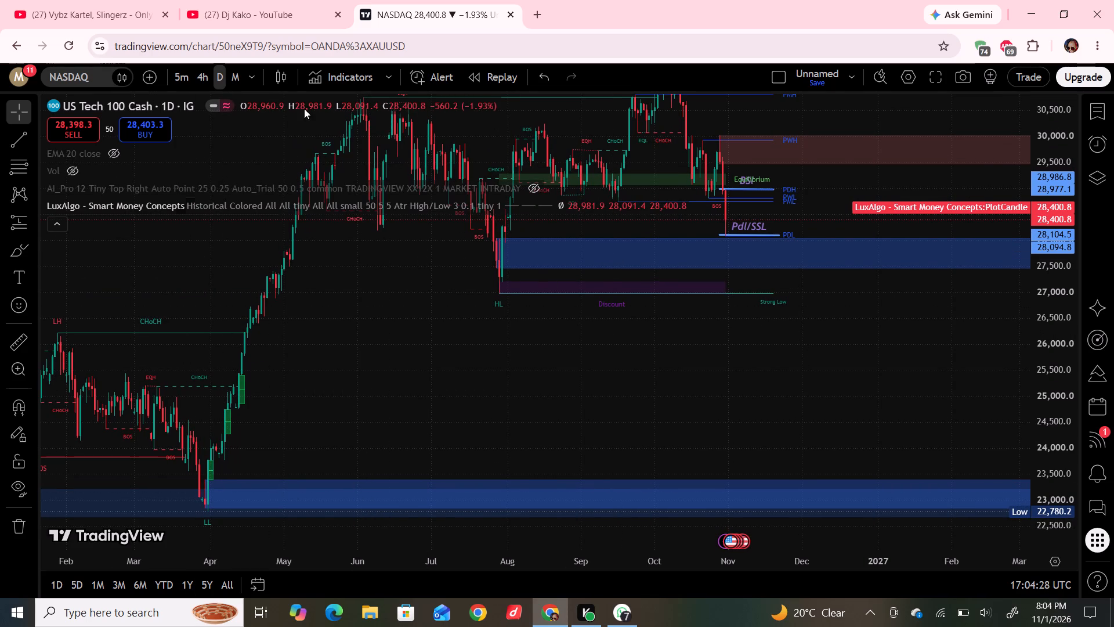
left_click(237, 75)
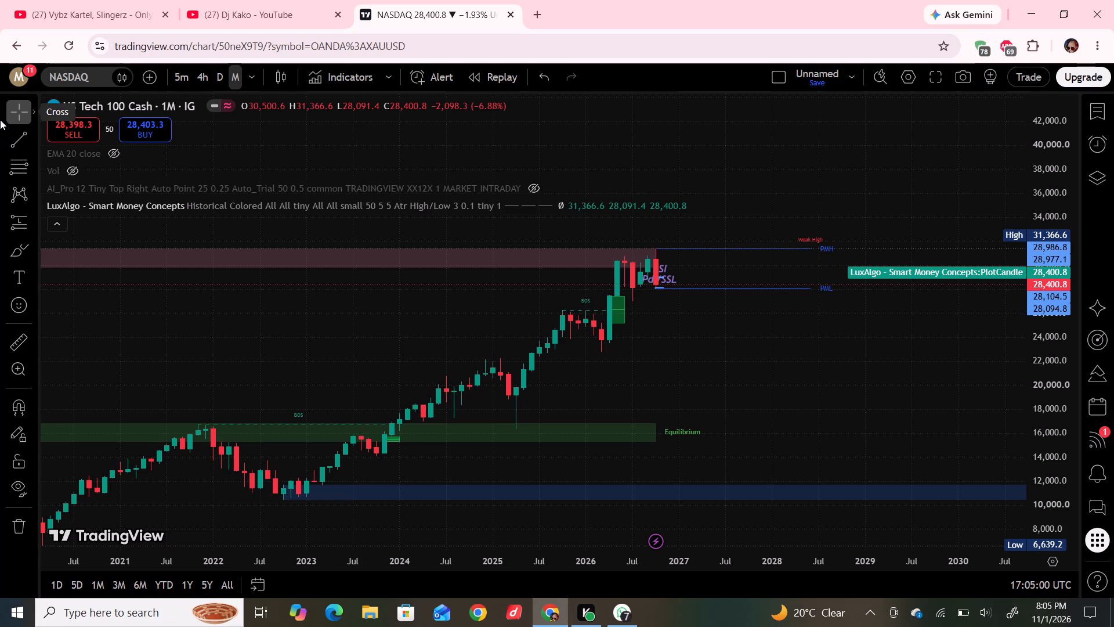
left_click(35, 147)
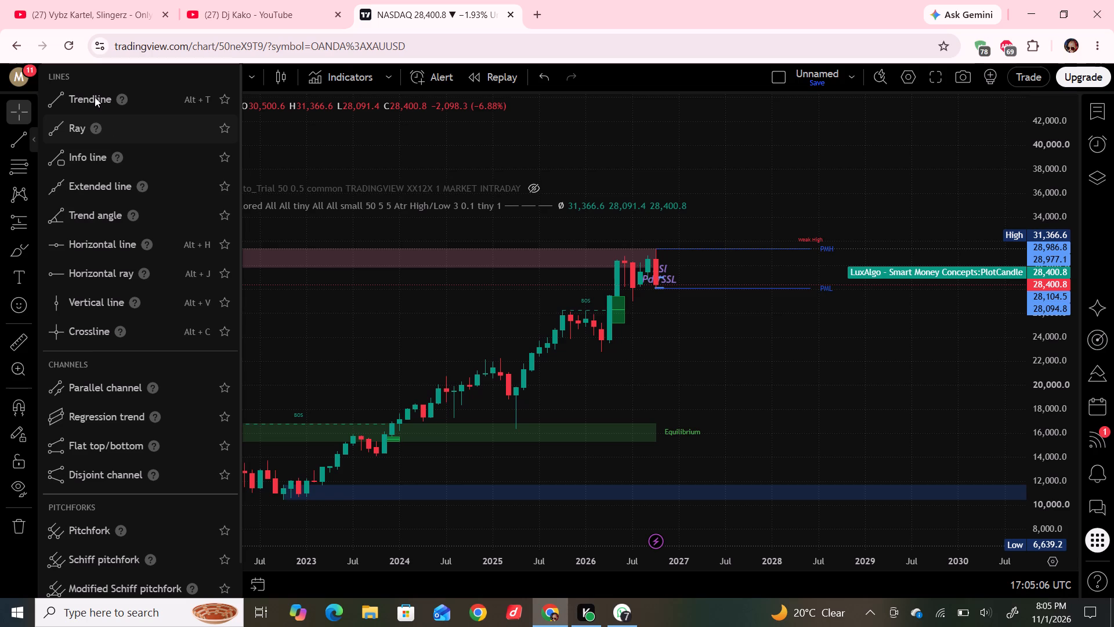
left_click(93, 99)
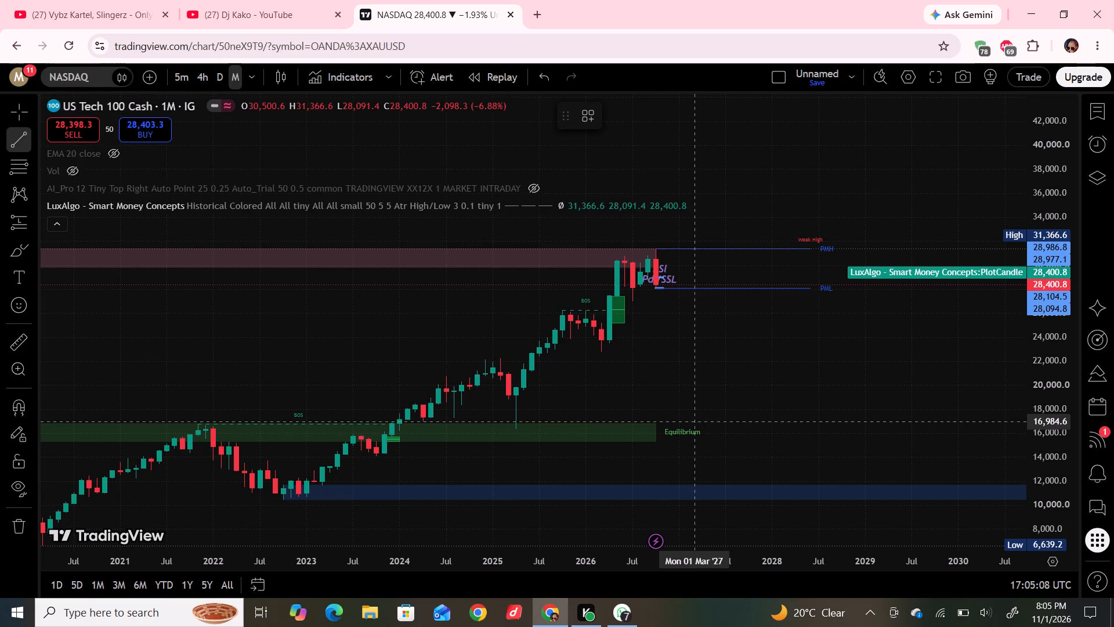
left_click(602, 309)
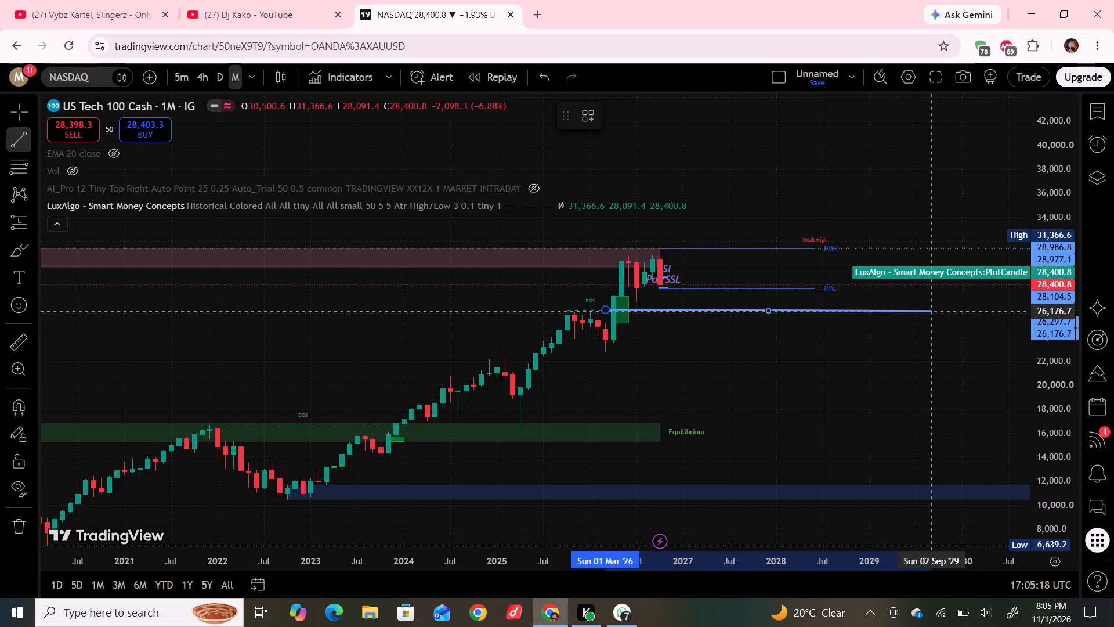
left_click(928, 311)
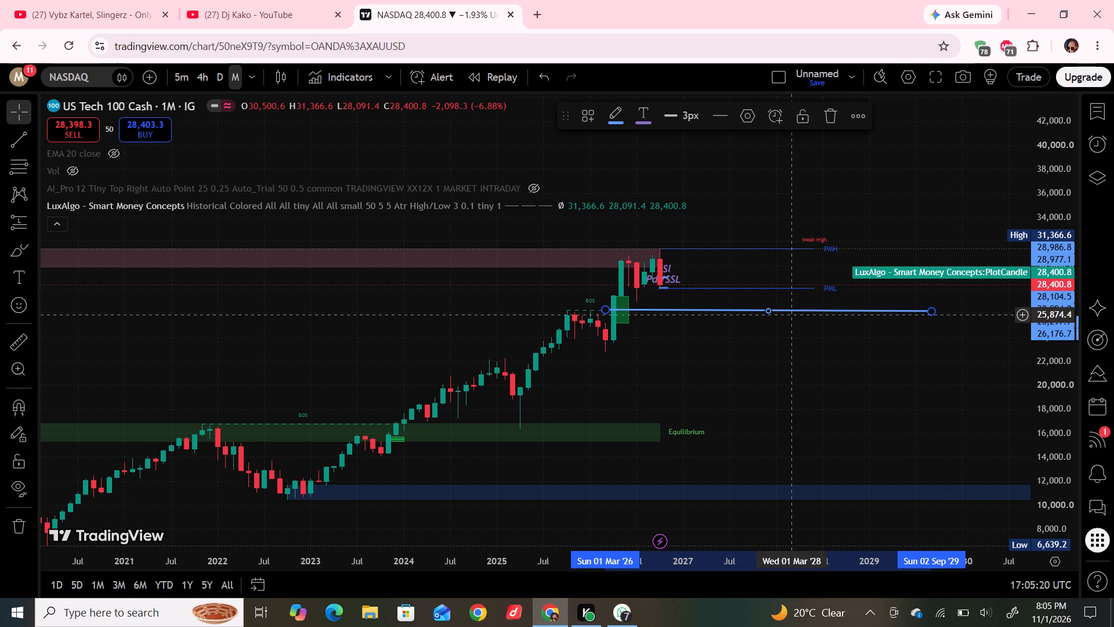
Label the new monthly trendline "POINT OF INTERSECTION".
left_click(766, 304)
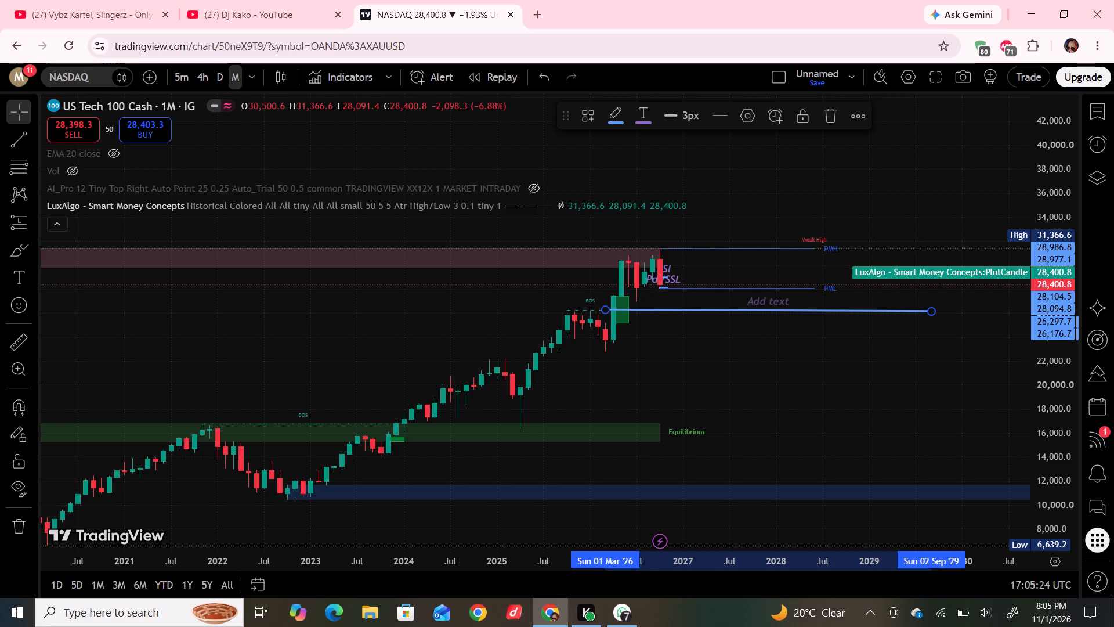
type("POIM")
key("BackSpace")
type("NT P")
key("BackSpace")
type("OF IN")
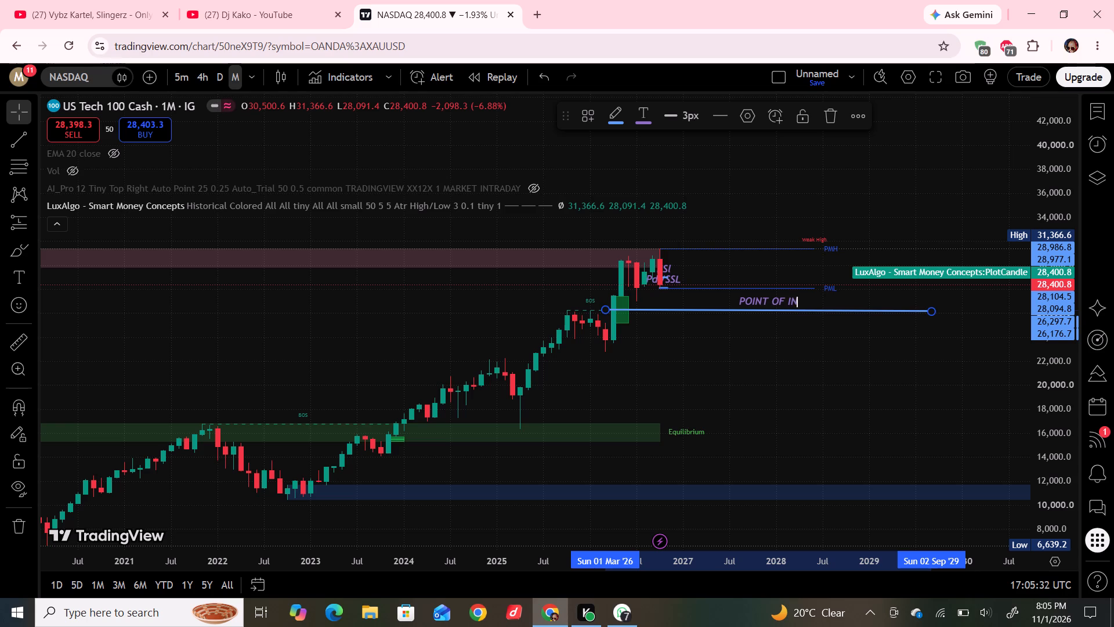
type("TER")
type("SECT")
type("ION")
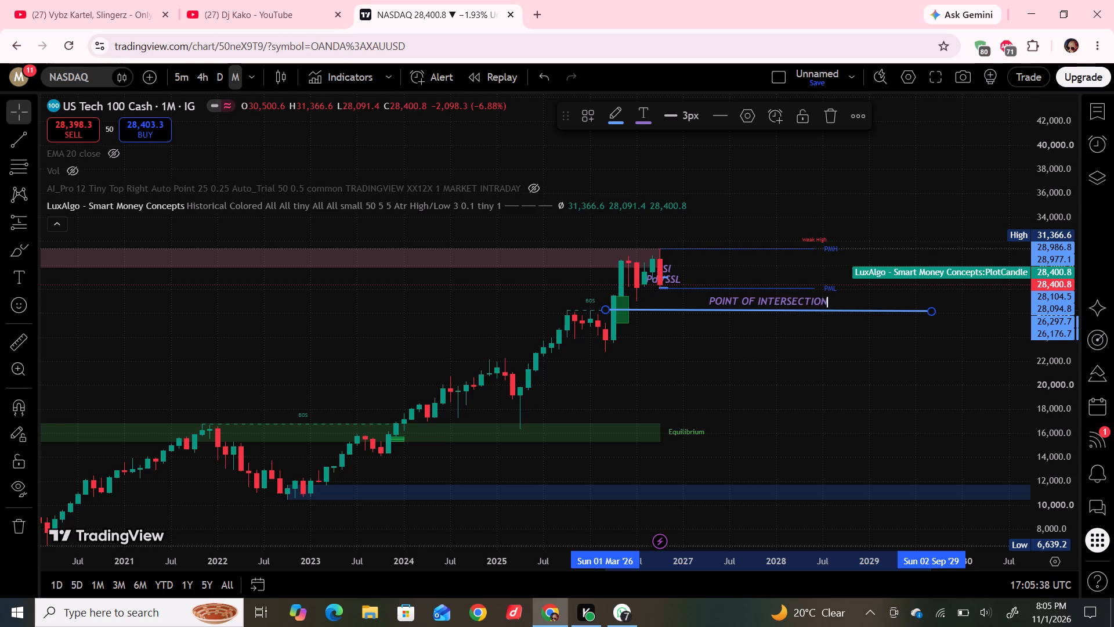
left_click(780, 392)
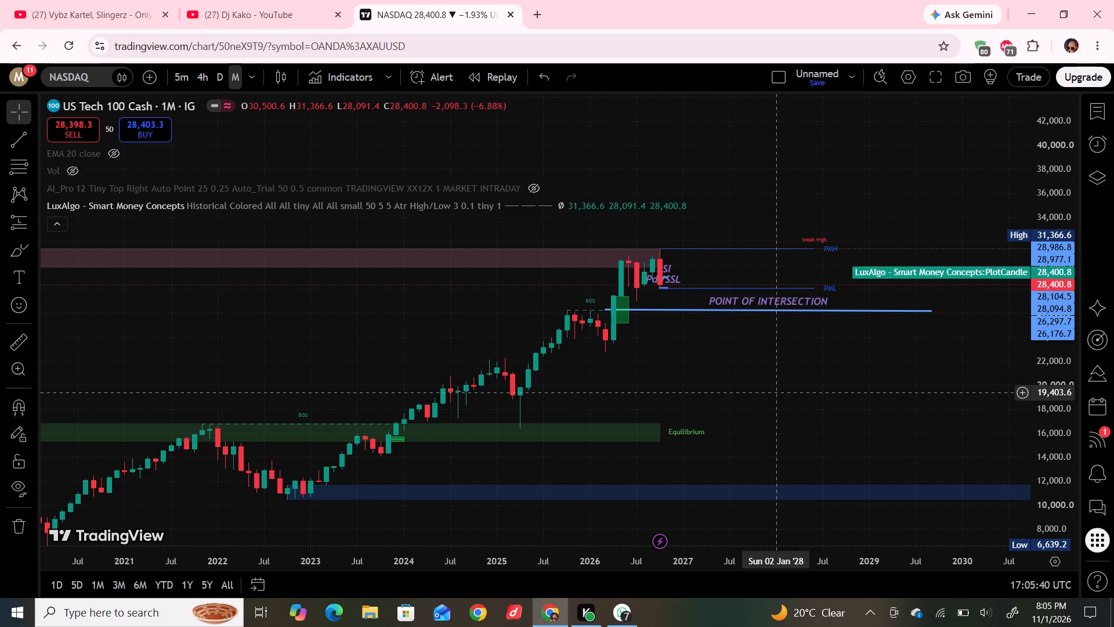